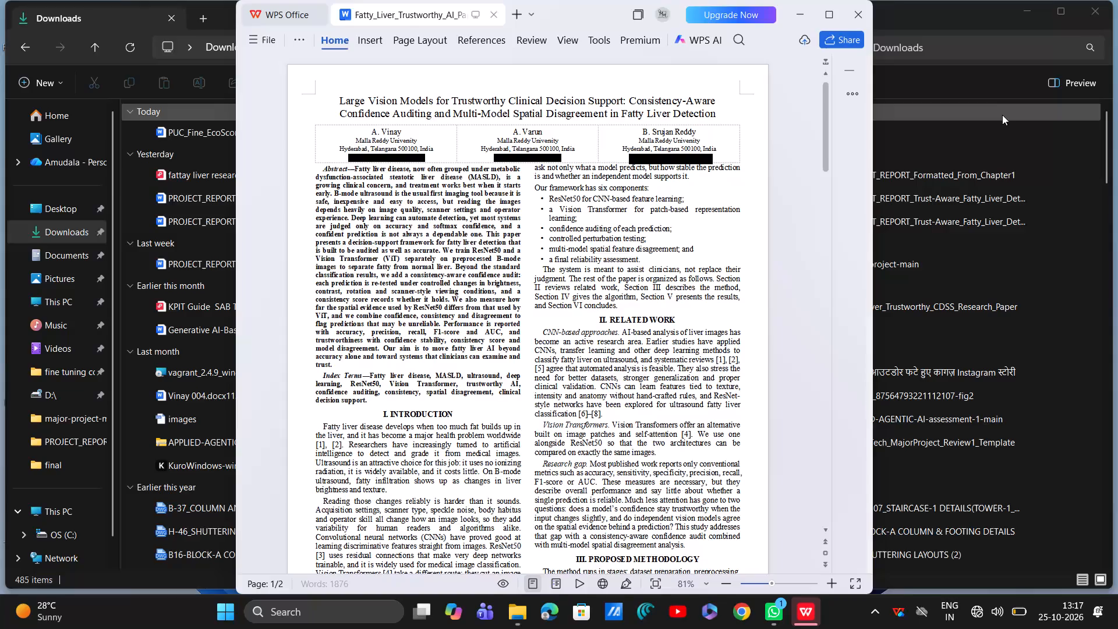
Open the PUC_Fine_EcoScore_Paper_IEEE_Format document from the Downloads folder.
left_click(1002, 117)
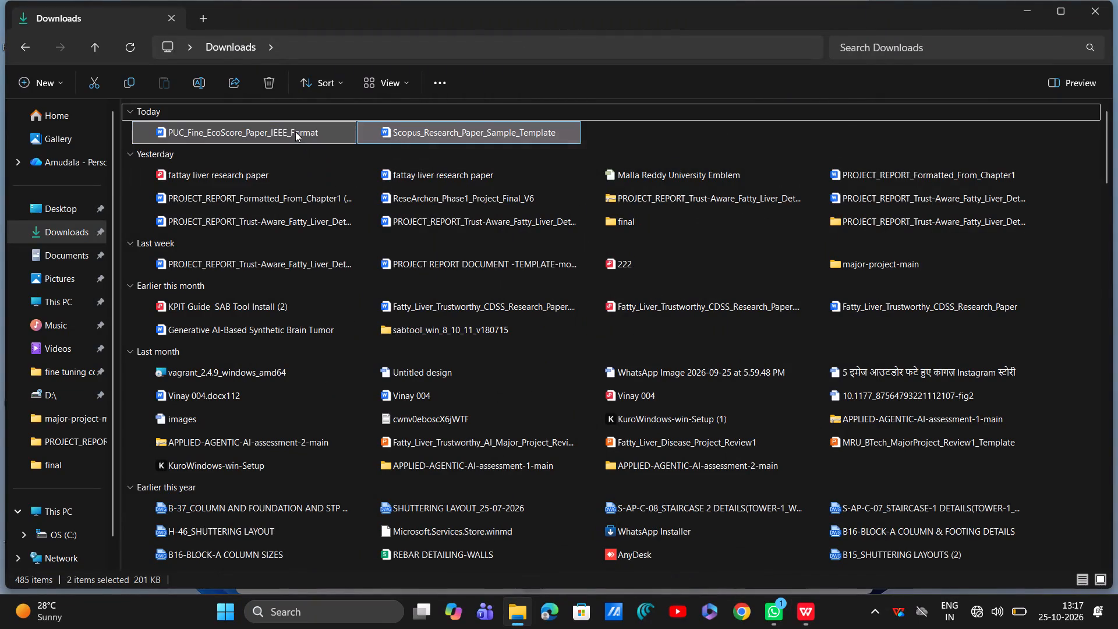
double_click(295, 132)
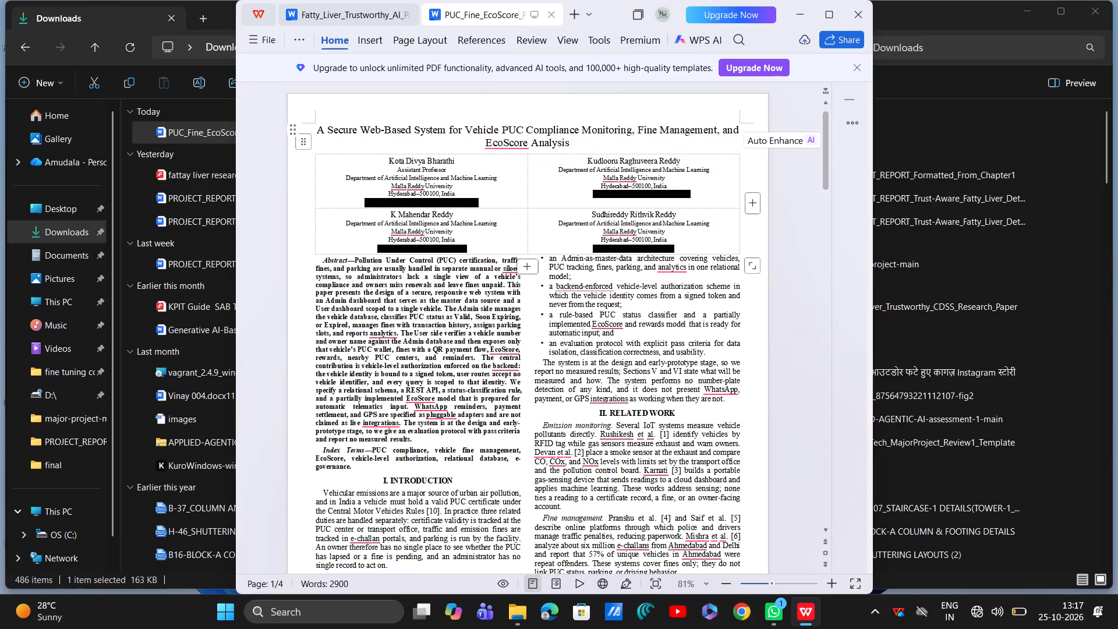
In the maximized Fatty_Liver_Trustworthy_AI paper, increase the author table's row height to about 3.1 cm.
left_click(380, 12)
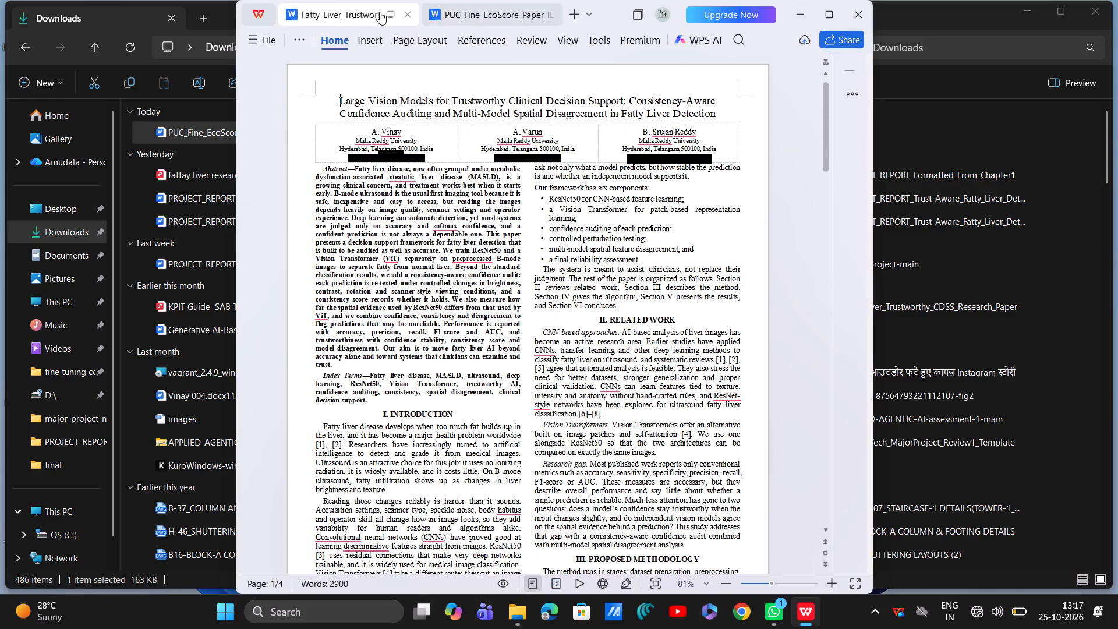
left_click(719, 144)
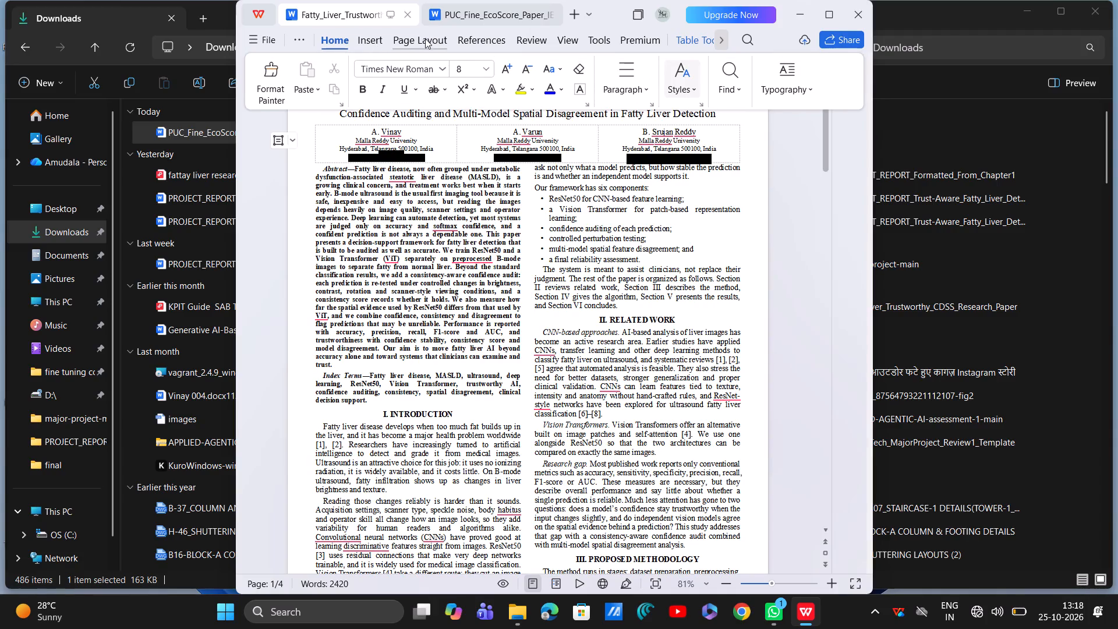
left_click(832, 13)
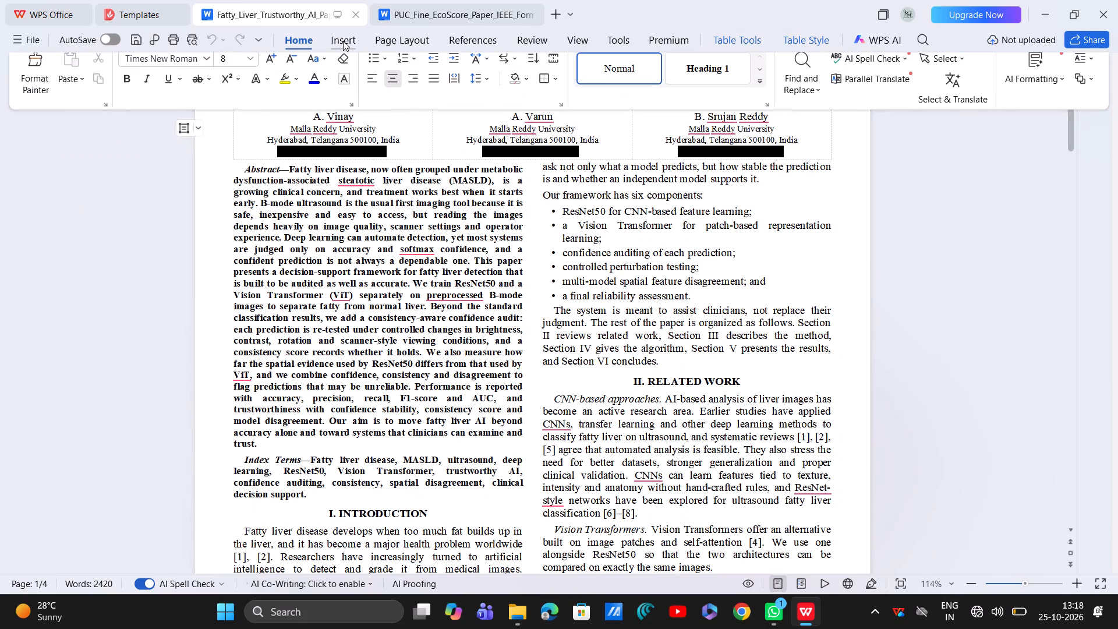
left_click(729, 41)
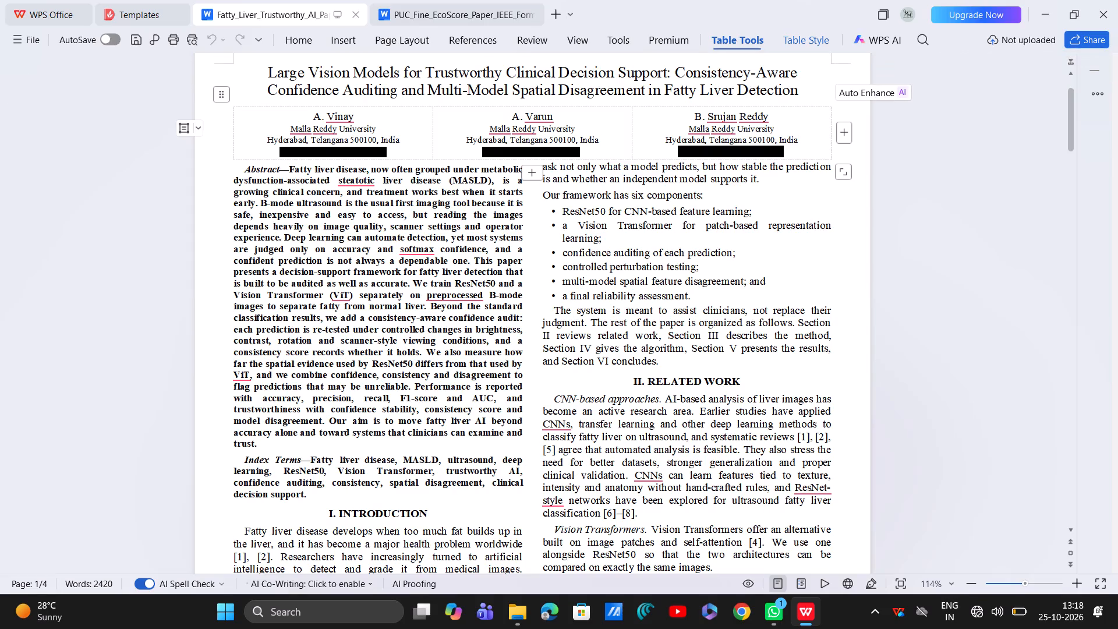
left_click(429, 115)
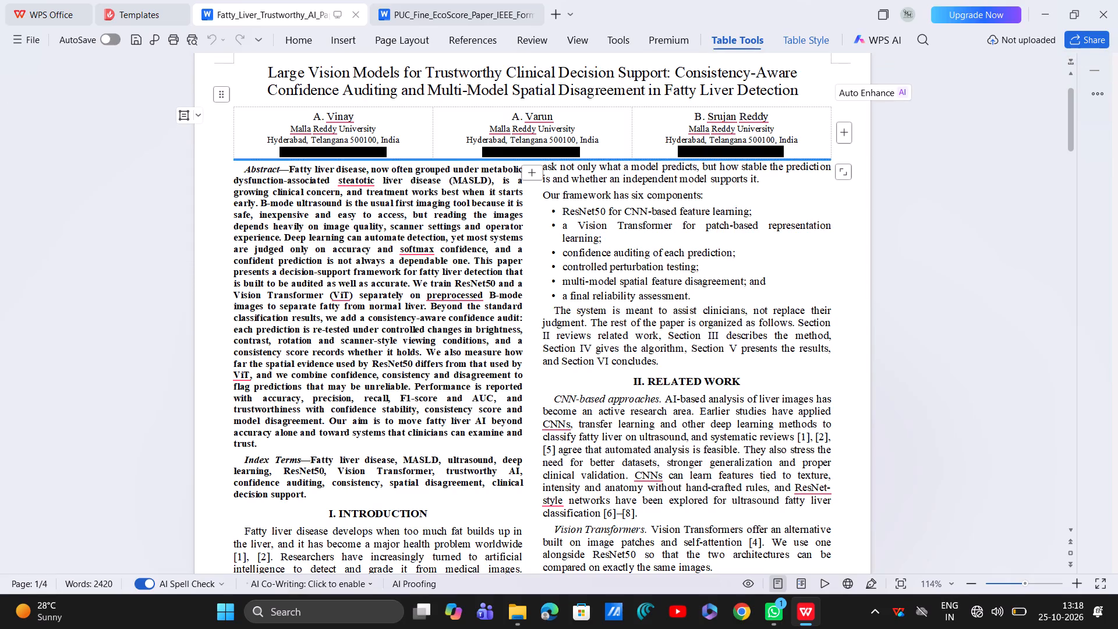
left_click_drag(830, 159, 827, 219)
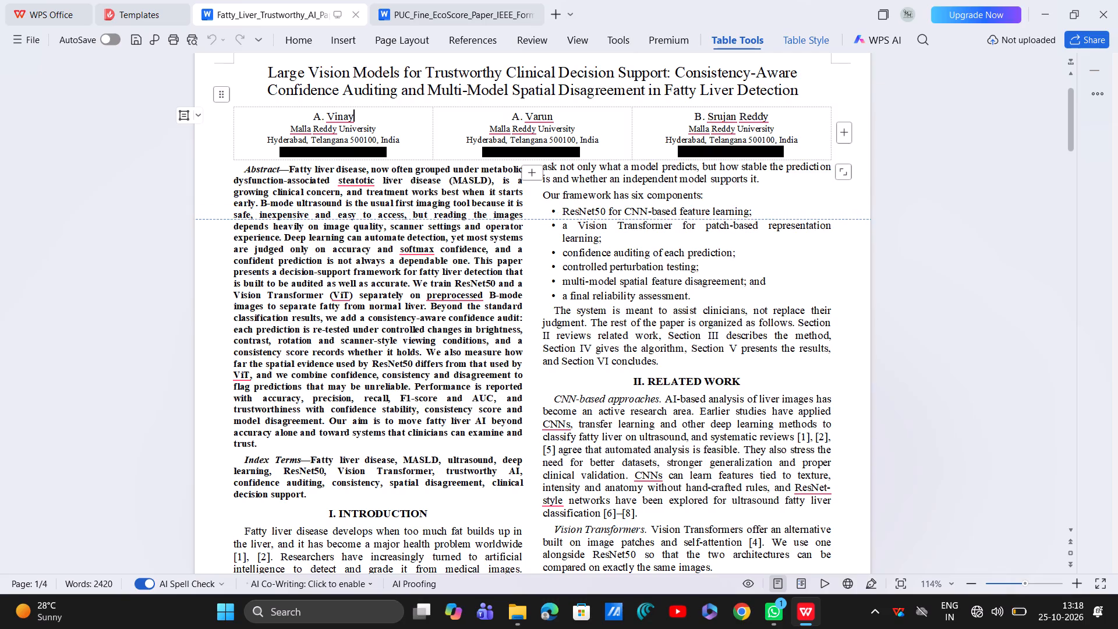
left_click_drag(827, 219, 826, 208)
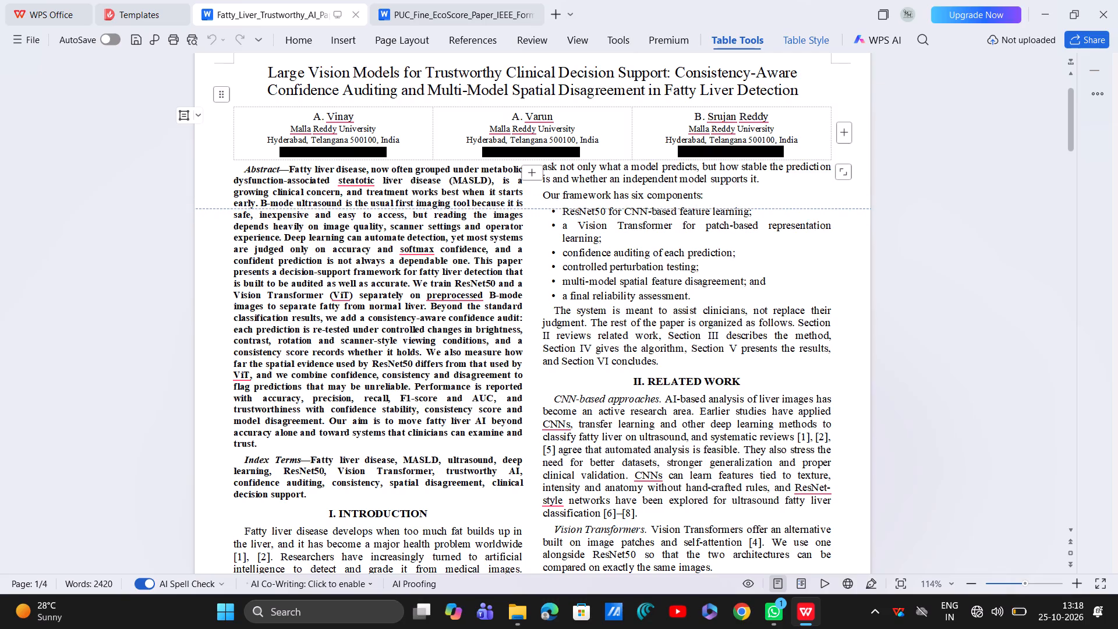
left_click_drag(826, 208, 826, 204)
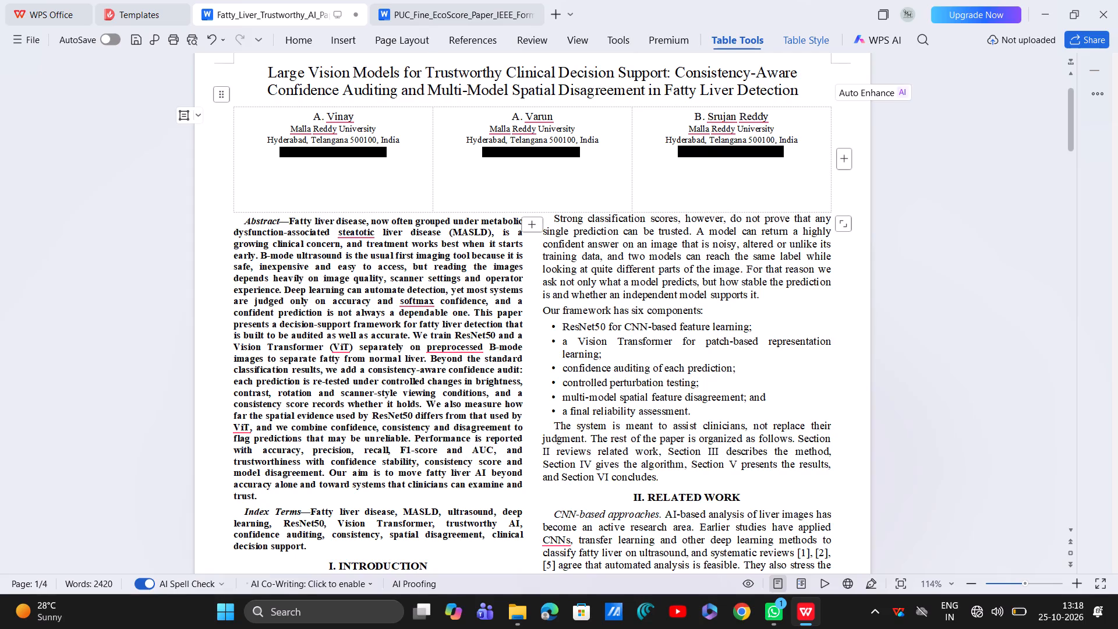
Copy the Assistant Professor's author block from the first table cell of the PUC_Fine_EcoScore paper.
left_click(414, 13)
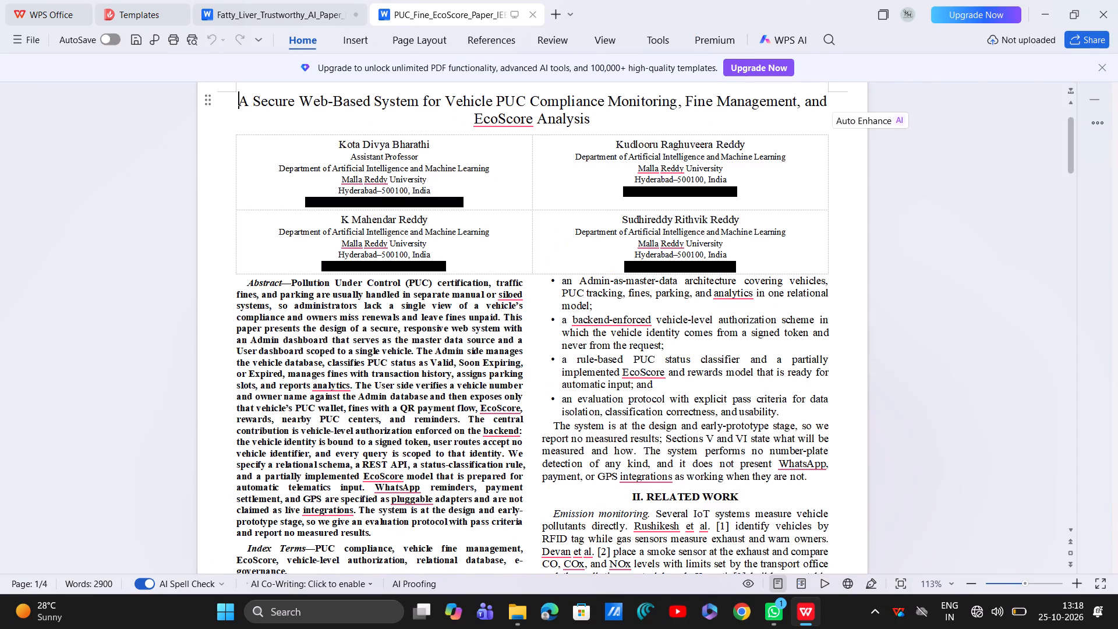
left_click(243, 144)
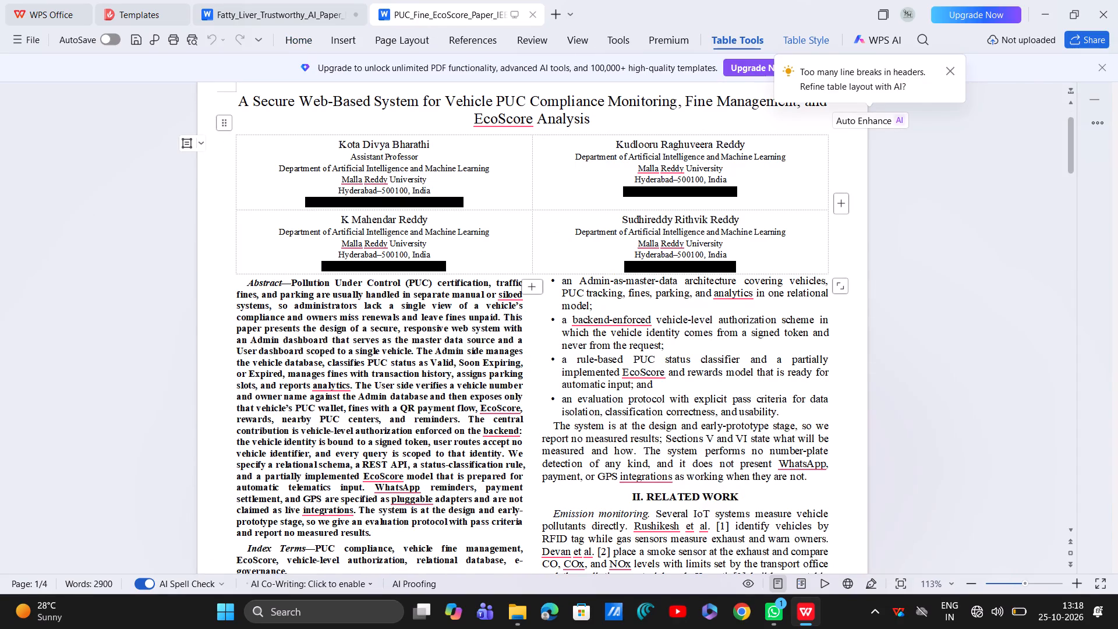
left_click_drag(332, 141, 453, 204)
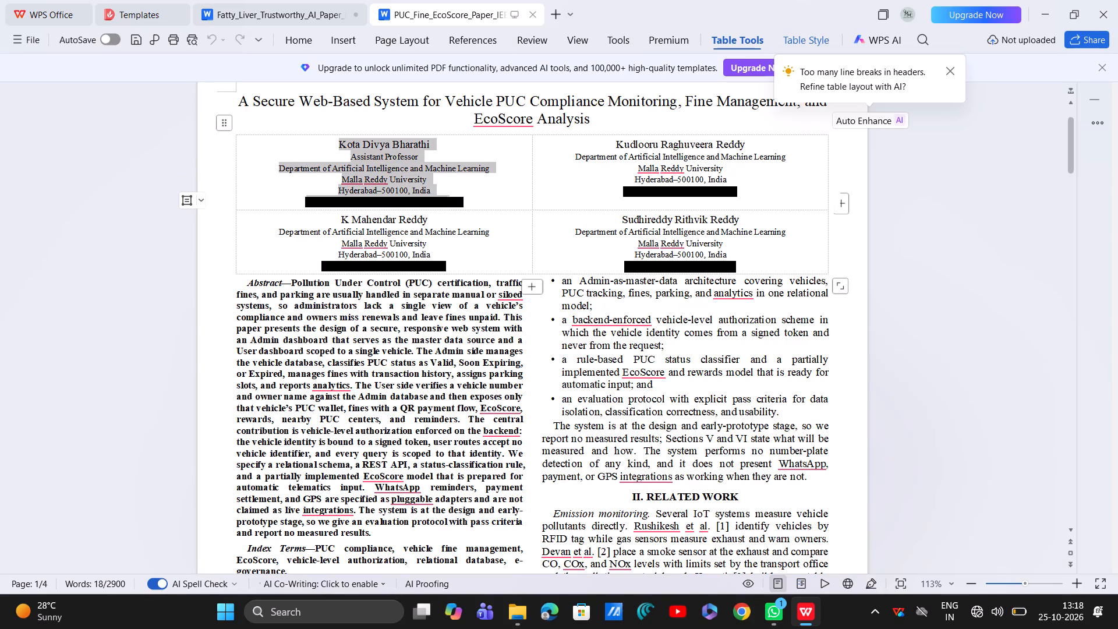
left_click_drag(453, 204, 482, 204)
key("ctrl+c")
Return to the Fatty_Liver_Trustworthy_AI paper and AutoFit its author table to the window.
left_click(286, 8)
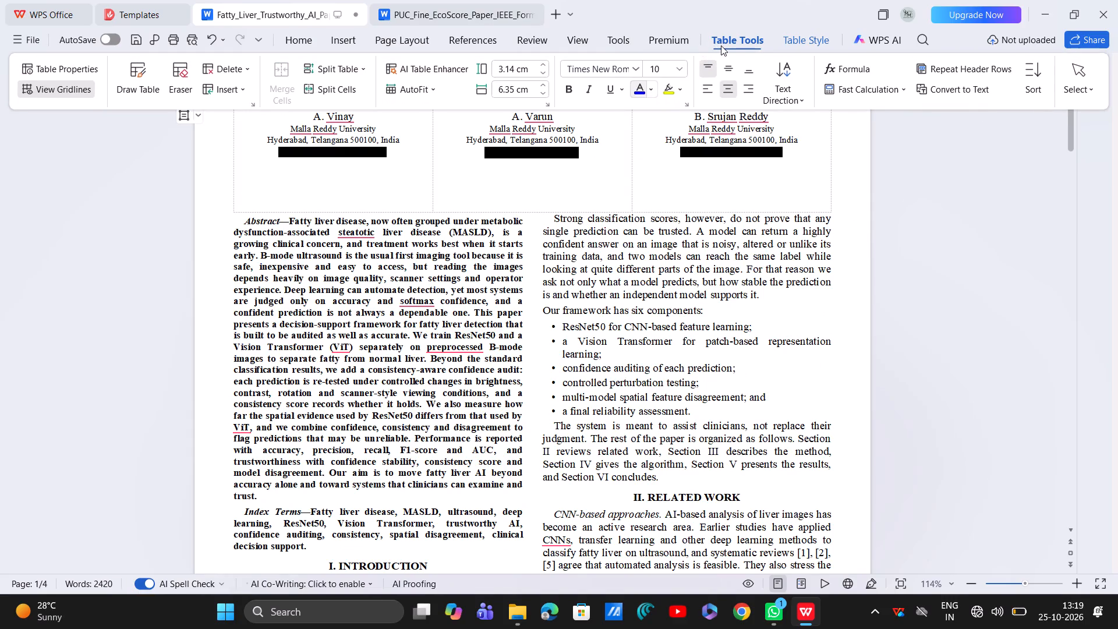
left_click(427, 89)
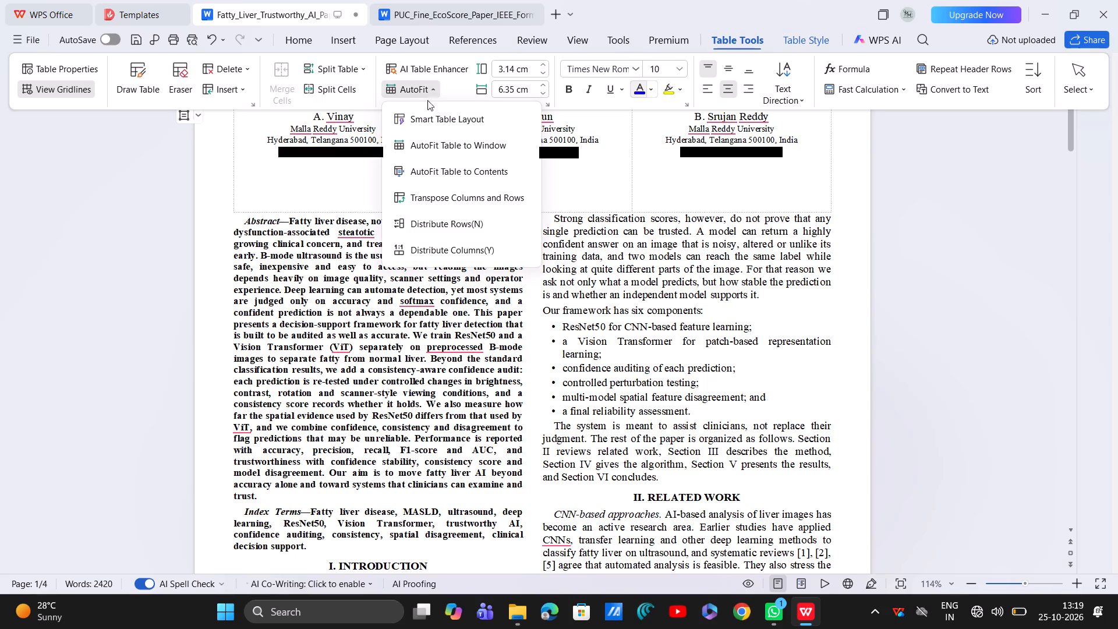
left_click(434, 149)
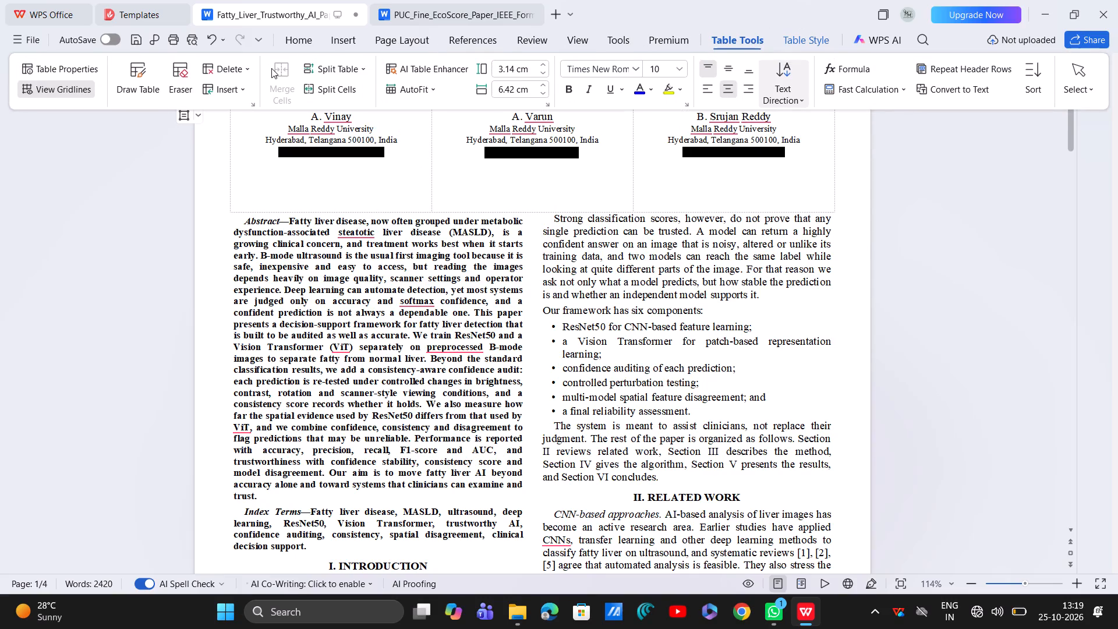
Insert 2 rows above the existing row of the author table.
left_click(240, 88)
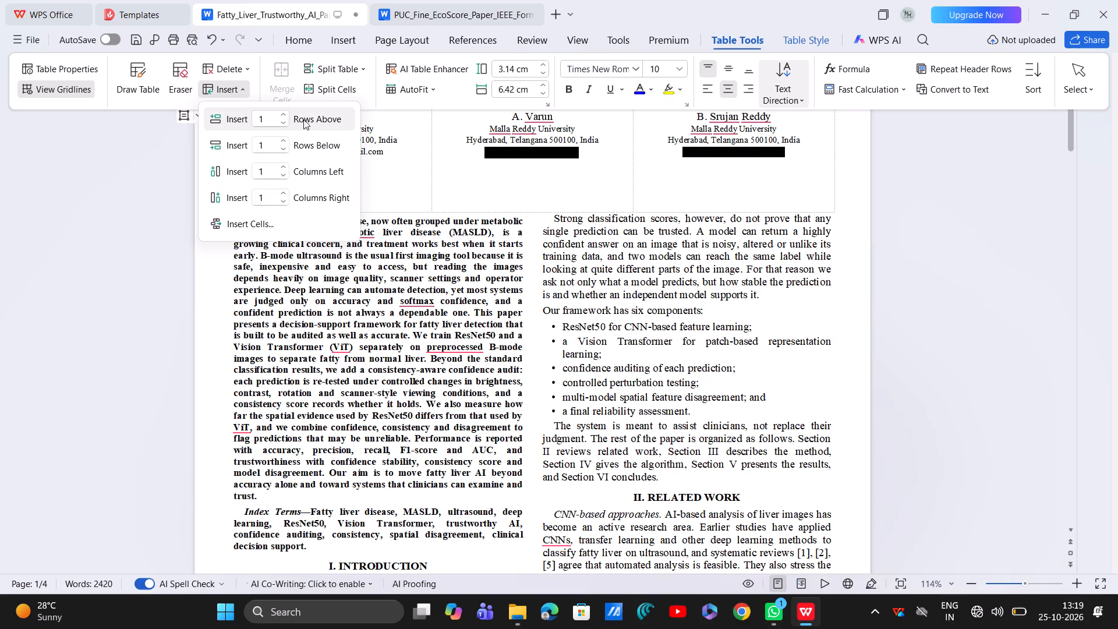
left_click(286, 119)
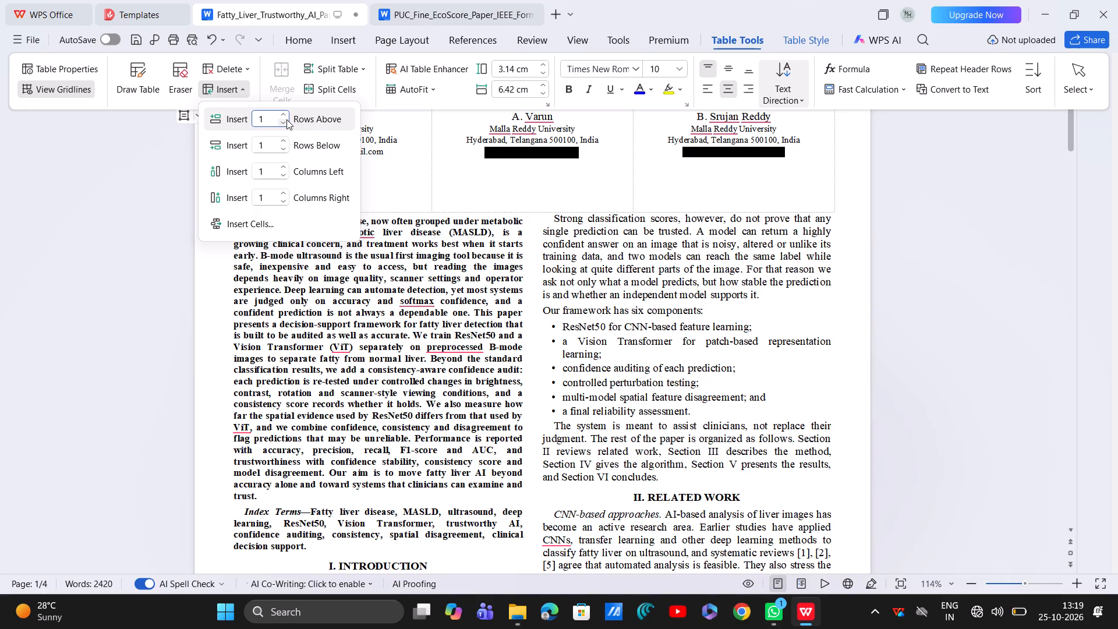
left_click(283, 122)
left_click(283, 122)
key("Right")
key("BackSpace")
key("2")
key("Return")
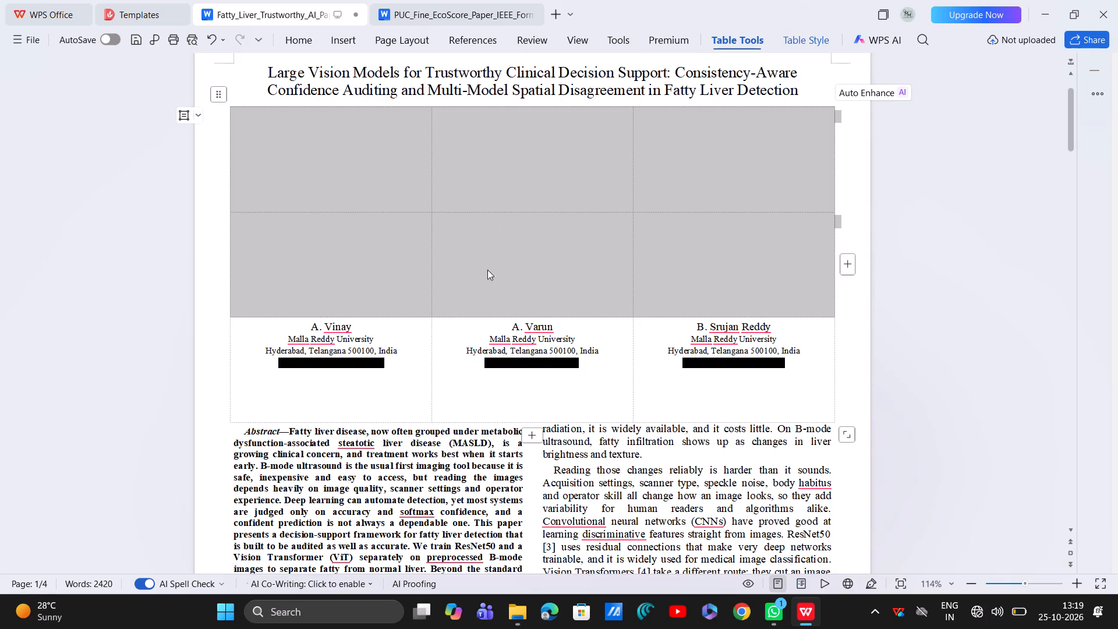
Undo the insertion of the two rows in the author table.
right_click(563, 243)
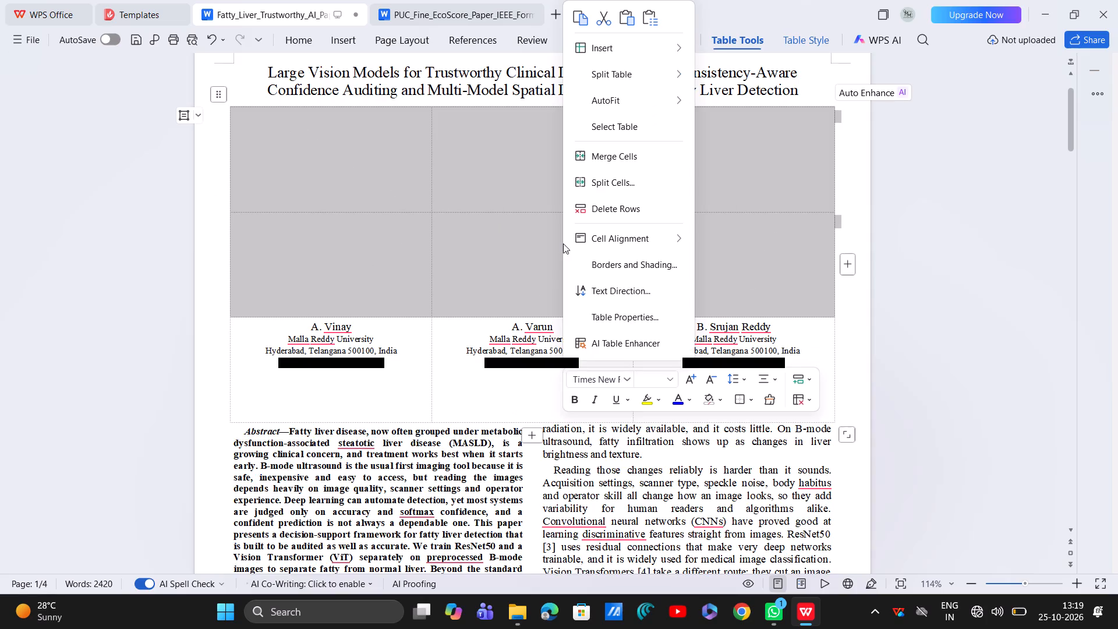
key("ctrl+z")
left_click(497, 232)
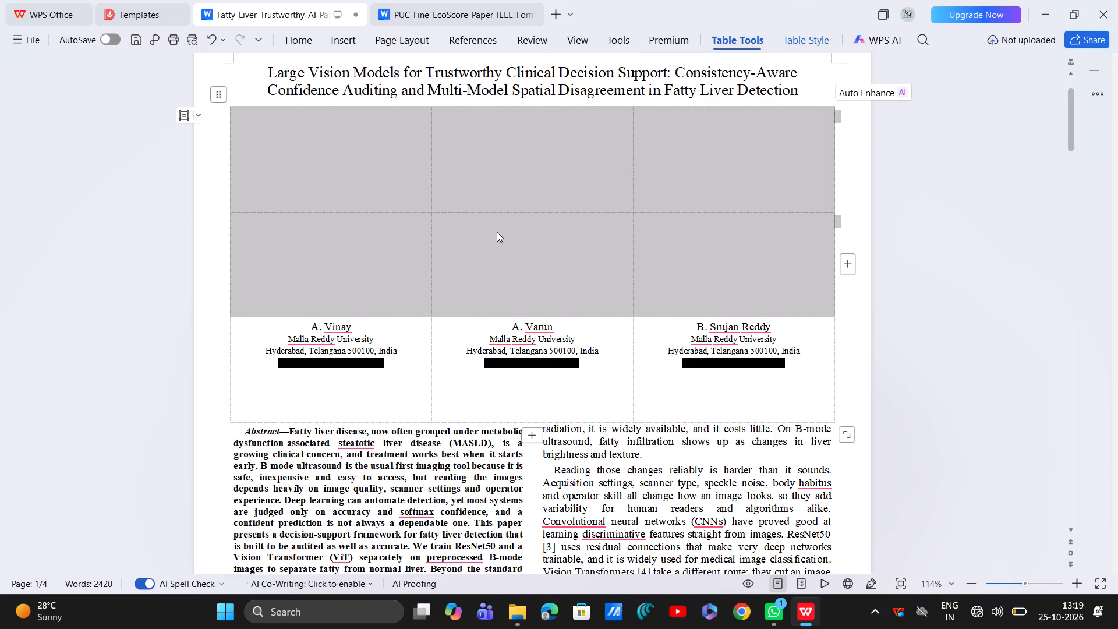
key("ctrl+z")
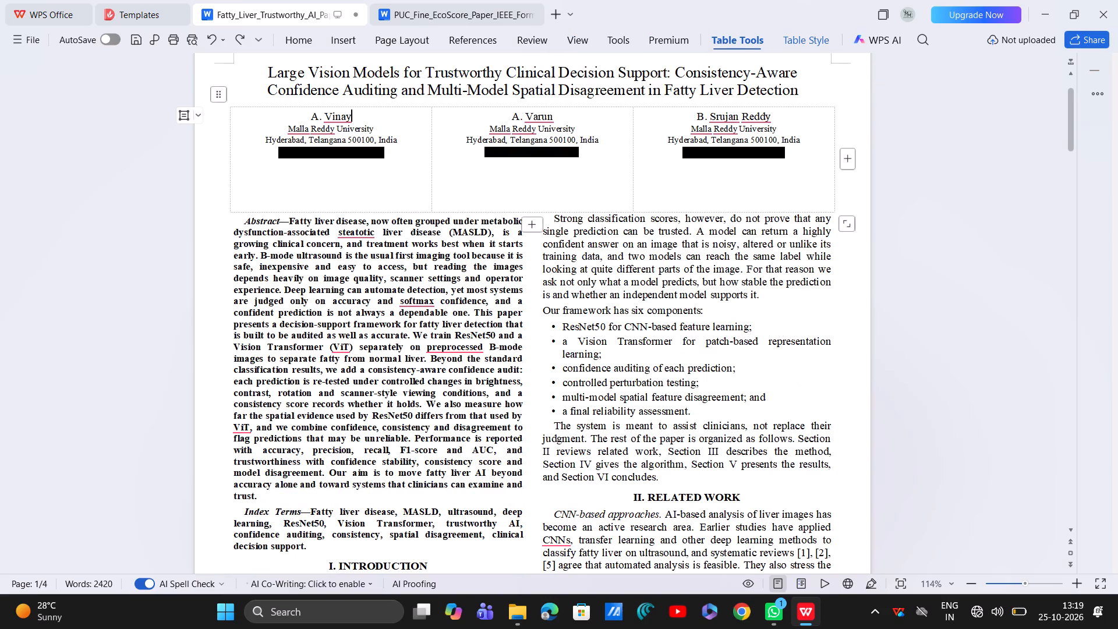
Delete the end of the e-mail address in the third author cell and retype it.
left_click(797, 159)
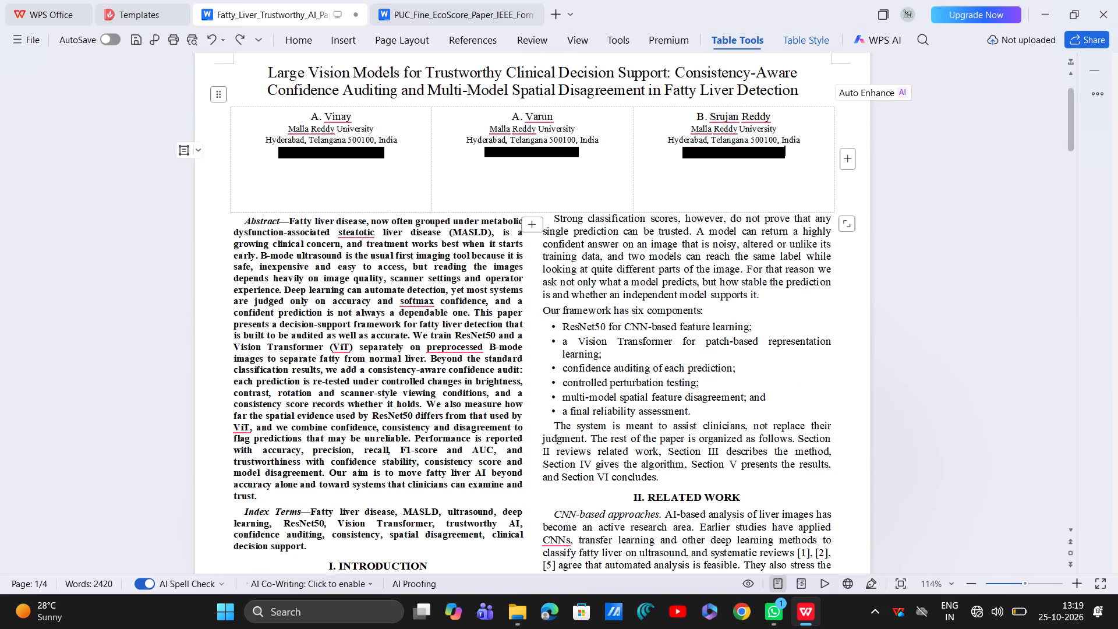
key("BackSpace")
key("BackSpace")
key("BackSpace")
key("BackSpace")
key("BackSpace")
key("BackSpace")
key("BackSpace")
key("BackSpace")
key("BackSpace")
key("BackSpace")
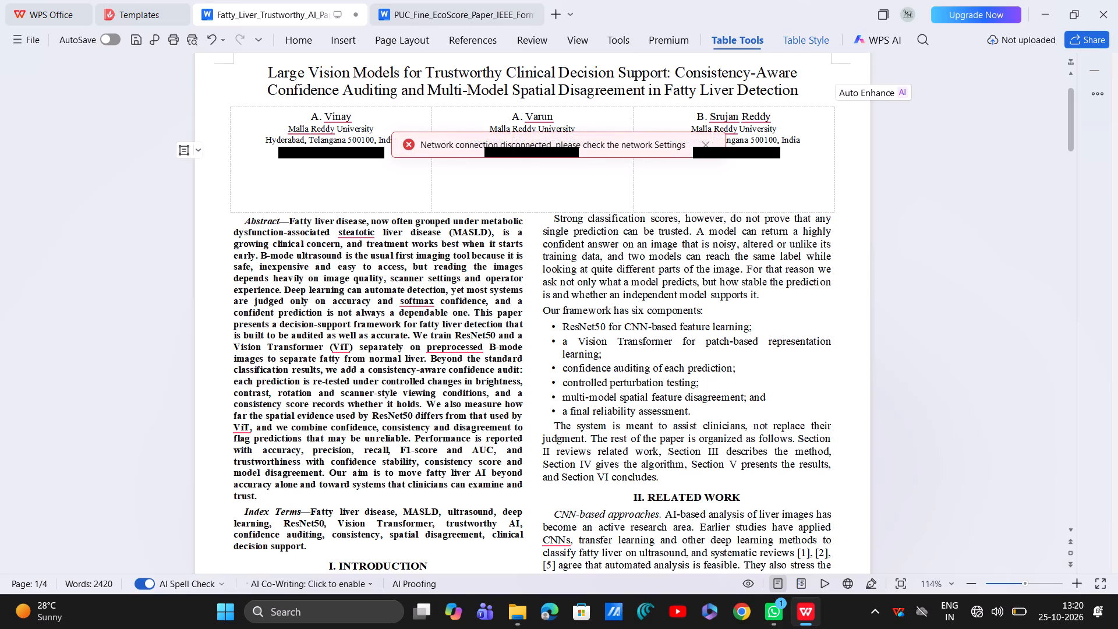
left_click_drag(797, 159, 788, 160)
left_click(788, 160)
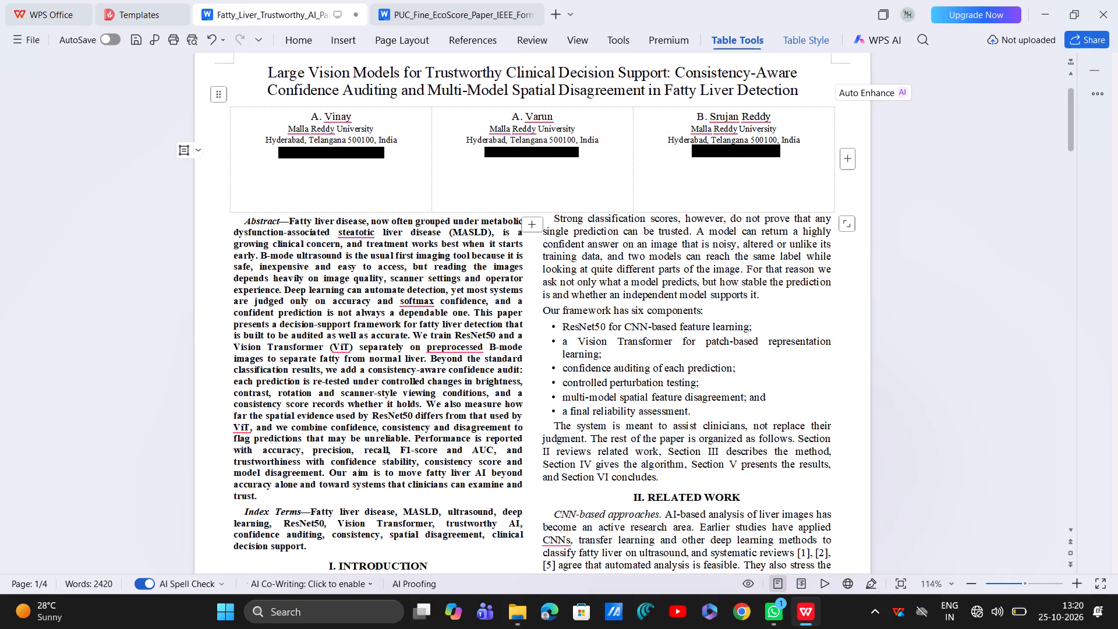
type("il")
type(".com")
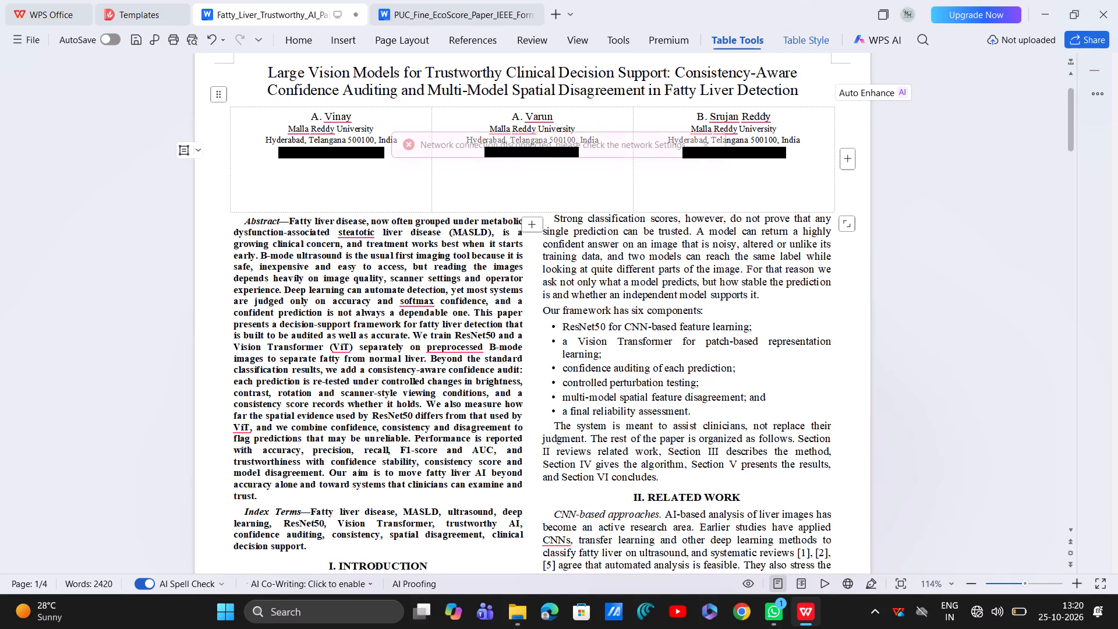
Copy the whole author block from the third cell of the author table and clear that cell.
left_click(794, 154)
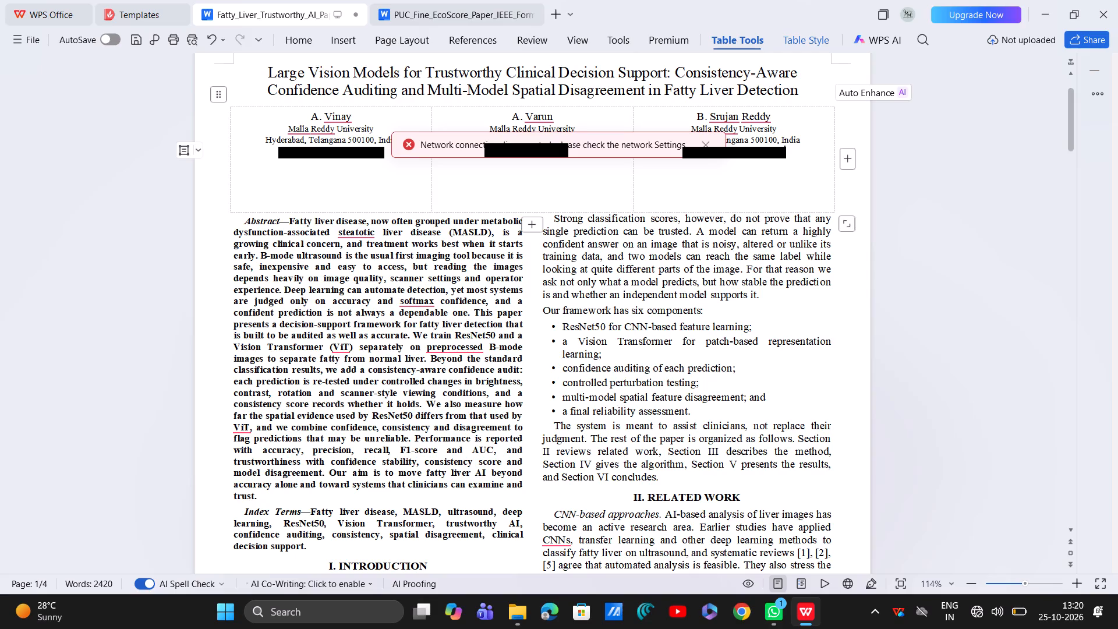
left_click_drag(794, 154, 716, 119)
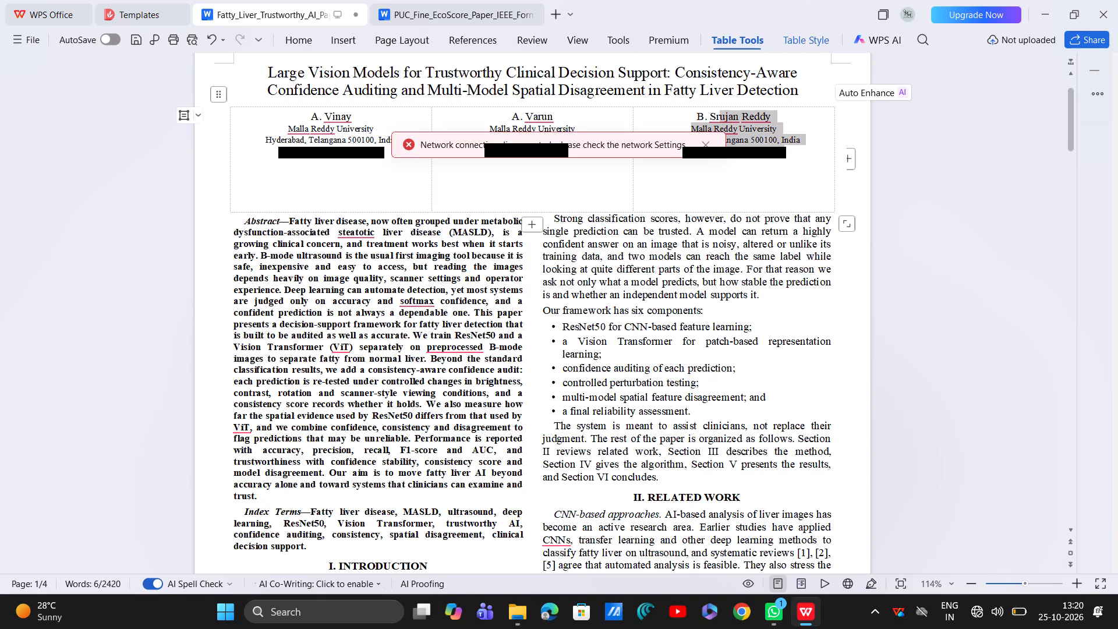
left_click_drag(716, 119, 687, 111)
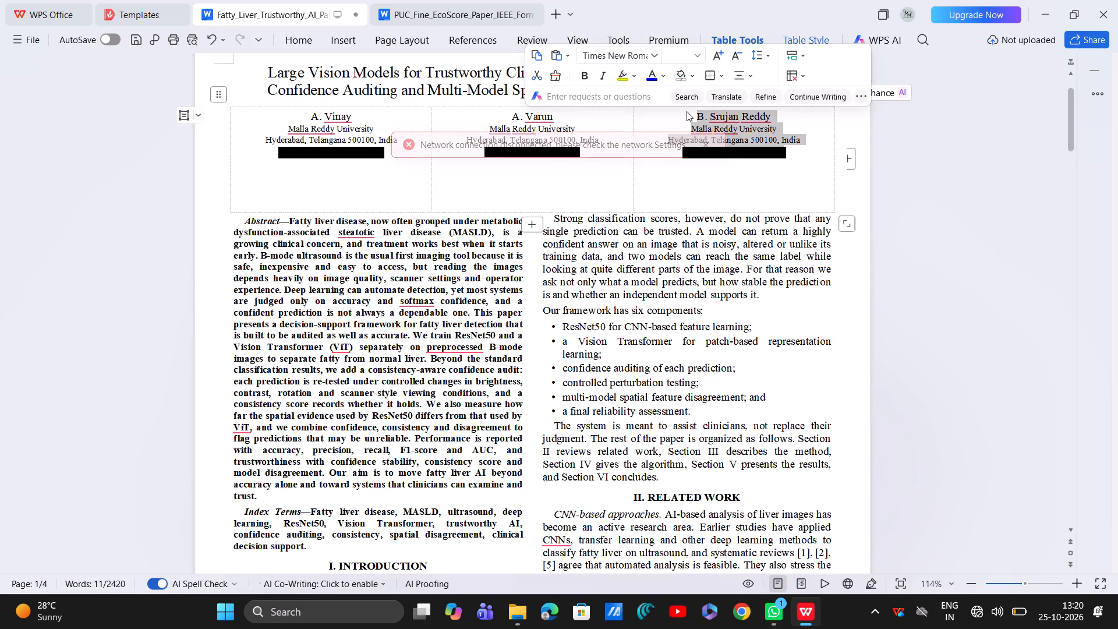
key("ctrl+c")
key("BackSpace")
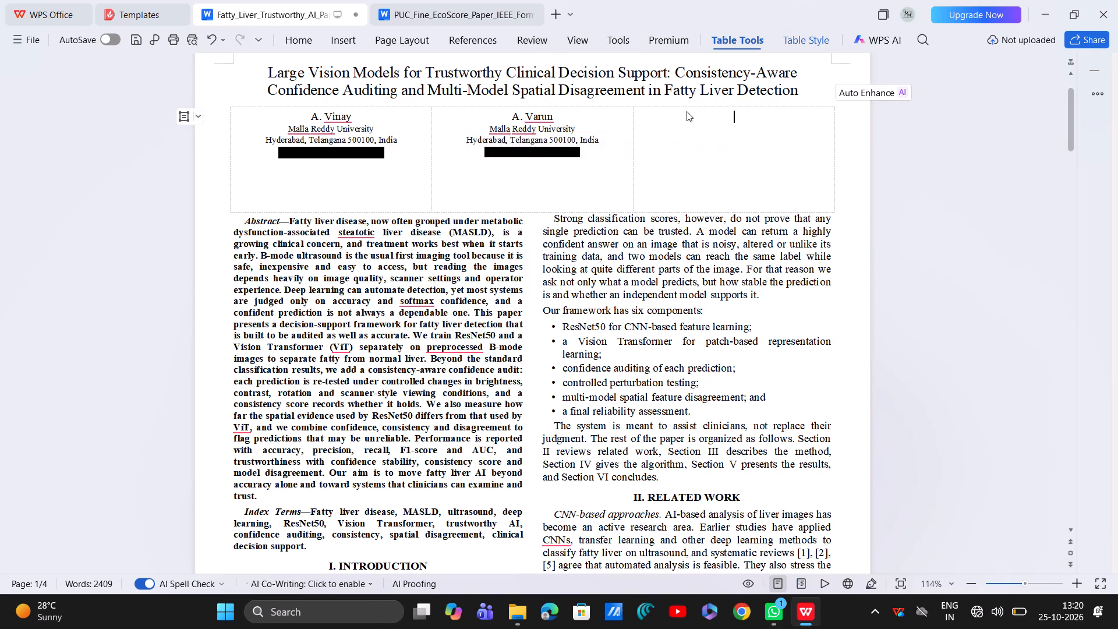
key("BackSpace")
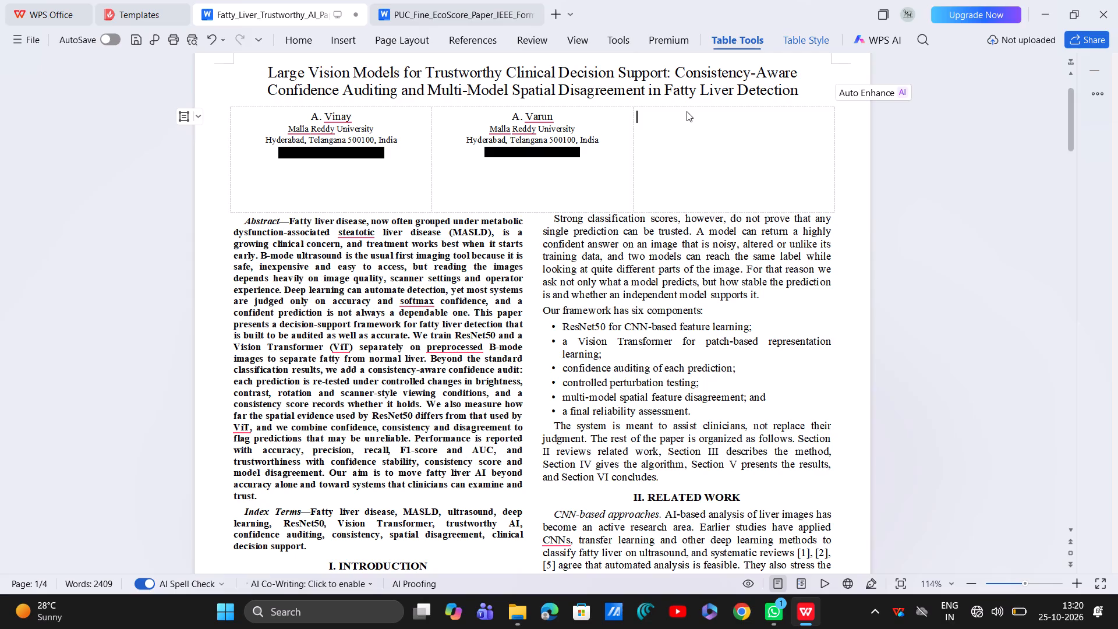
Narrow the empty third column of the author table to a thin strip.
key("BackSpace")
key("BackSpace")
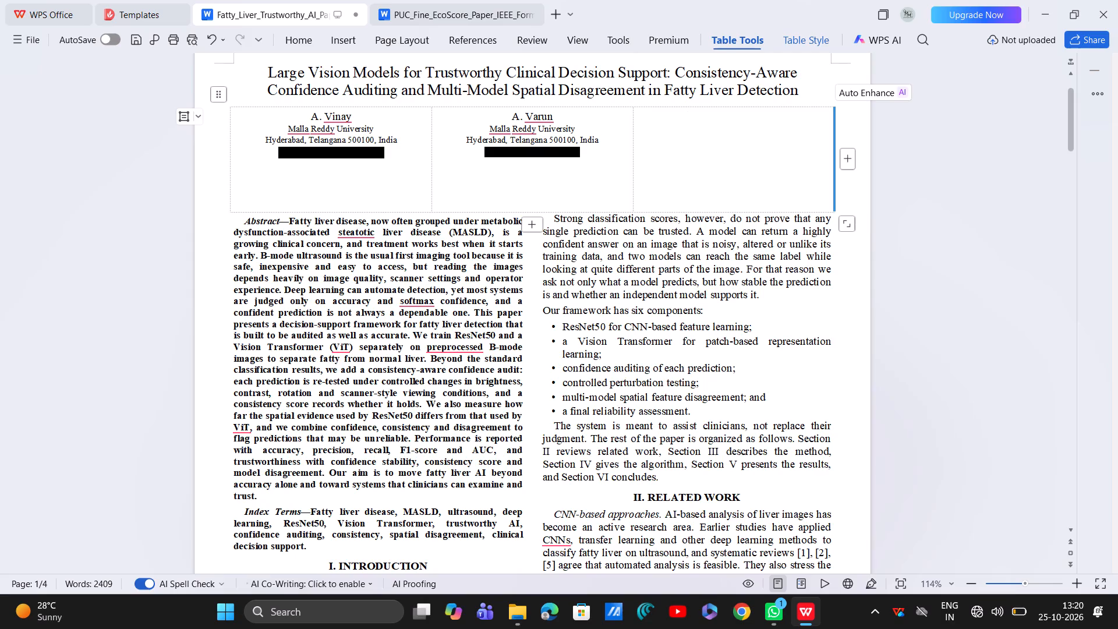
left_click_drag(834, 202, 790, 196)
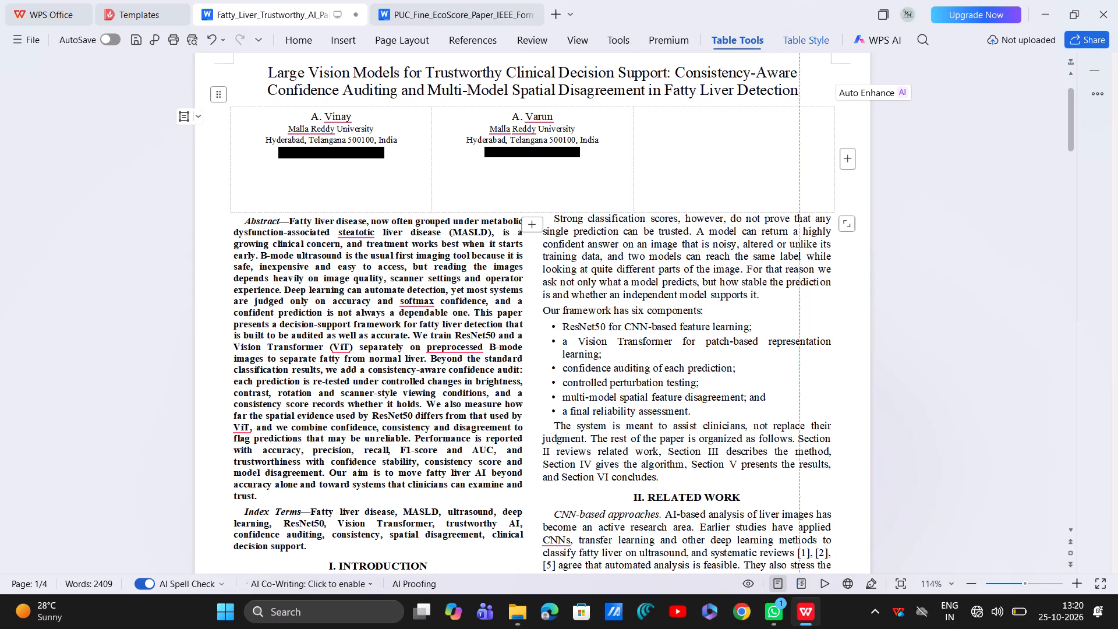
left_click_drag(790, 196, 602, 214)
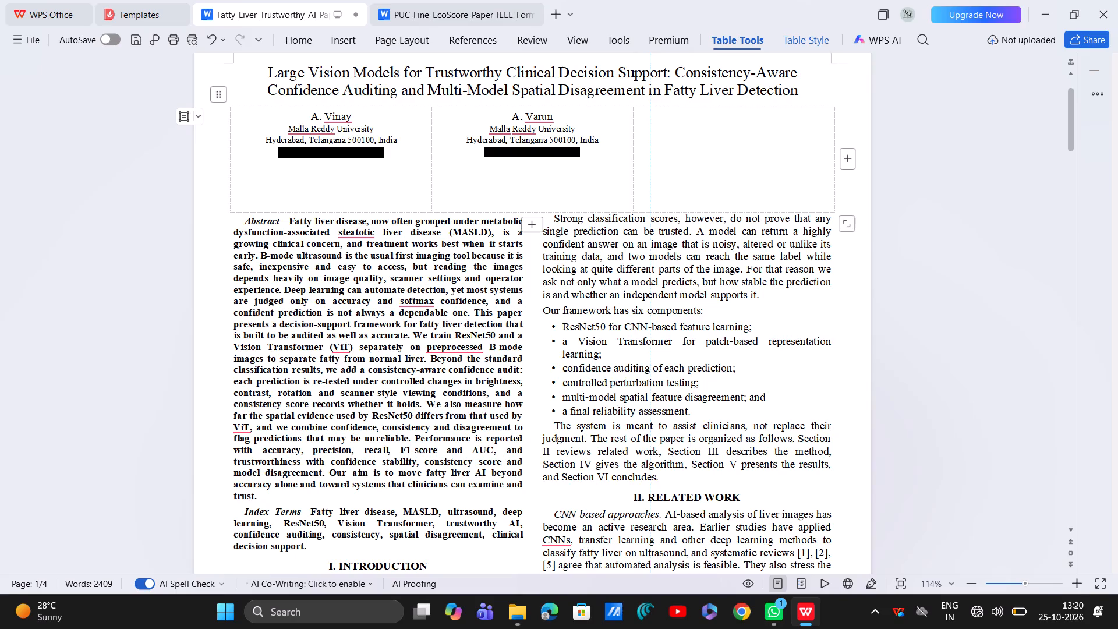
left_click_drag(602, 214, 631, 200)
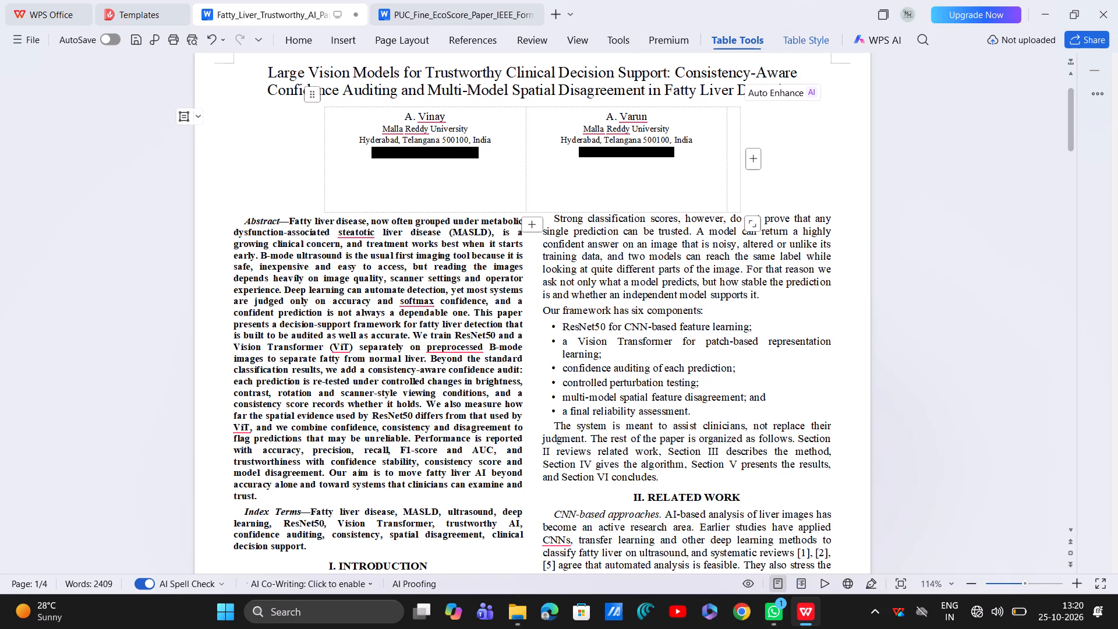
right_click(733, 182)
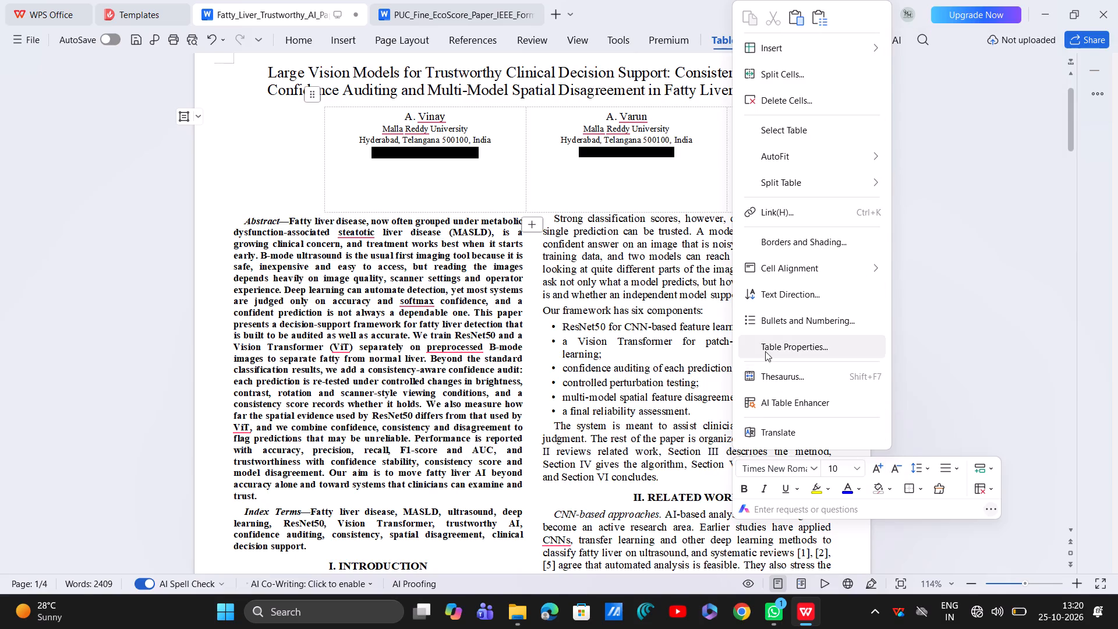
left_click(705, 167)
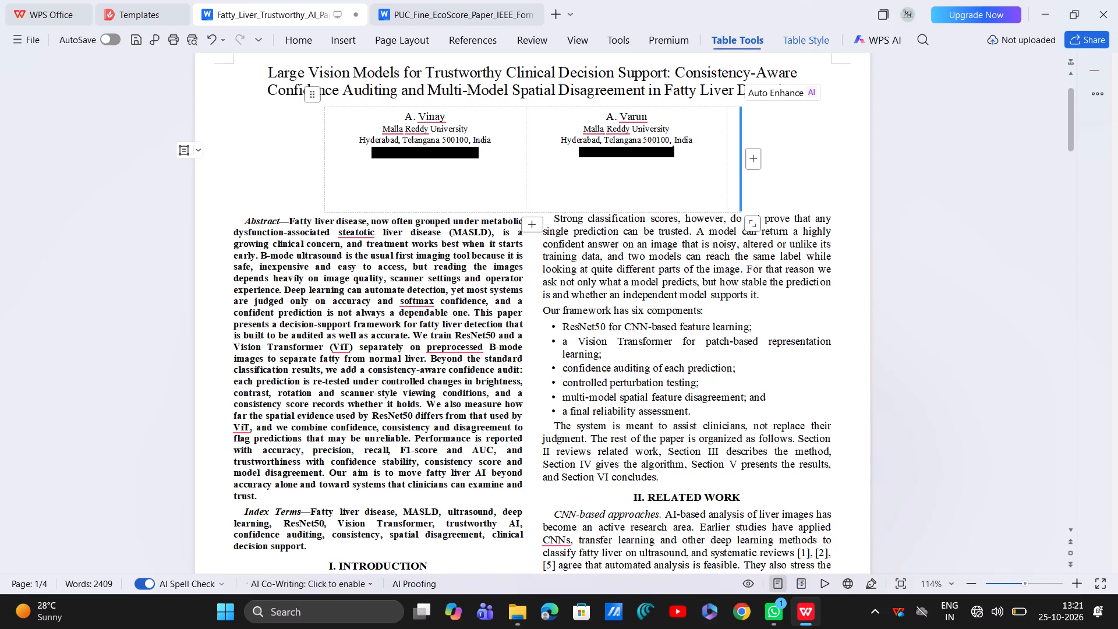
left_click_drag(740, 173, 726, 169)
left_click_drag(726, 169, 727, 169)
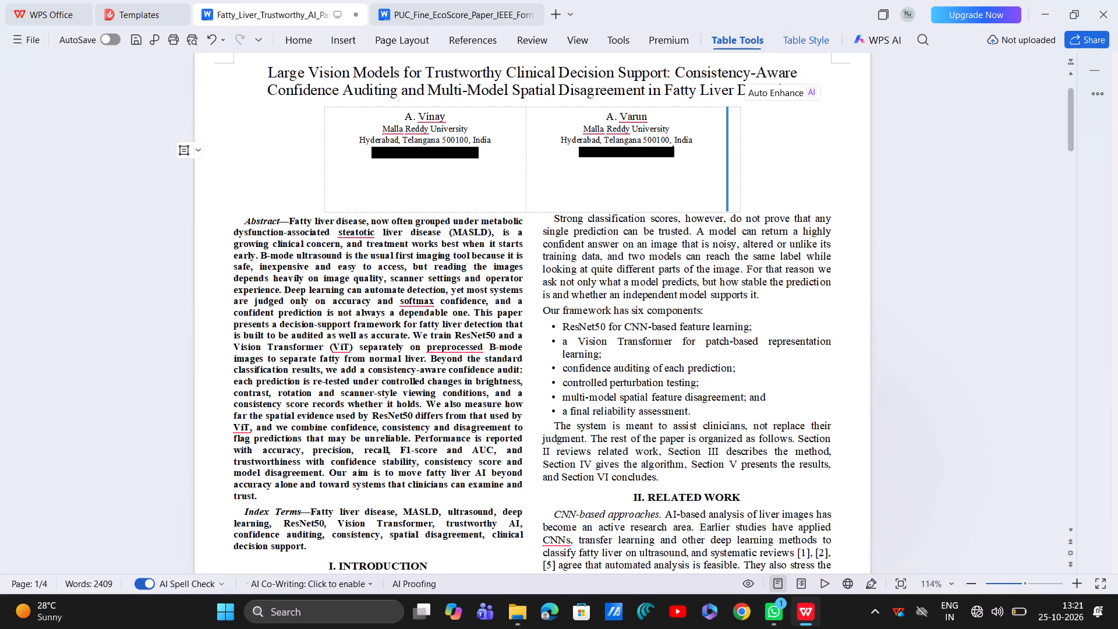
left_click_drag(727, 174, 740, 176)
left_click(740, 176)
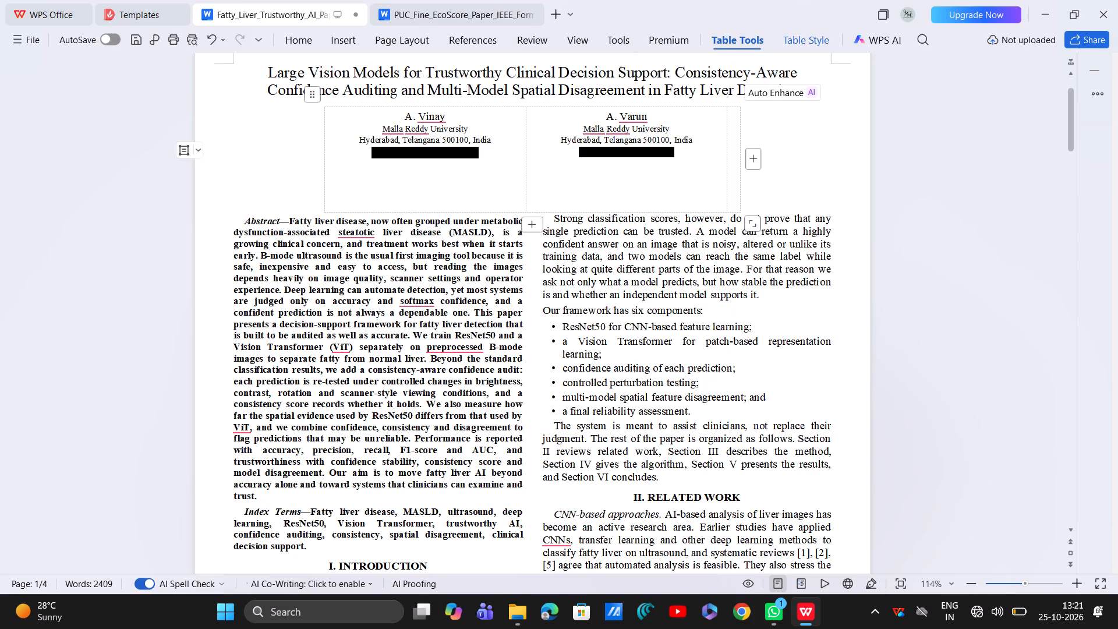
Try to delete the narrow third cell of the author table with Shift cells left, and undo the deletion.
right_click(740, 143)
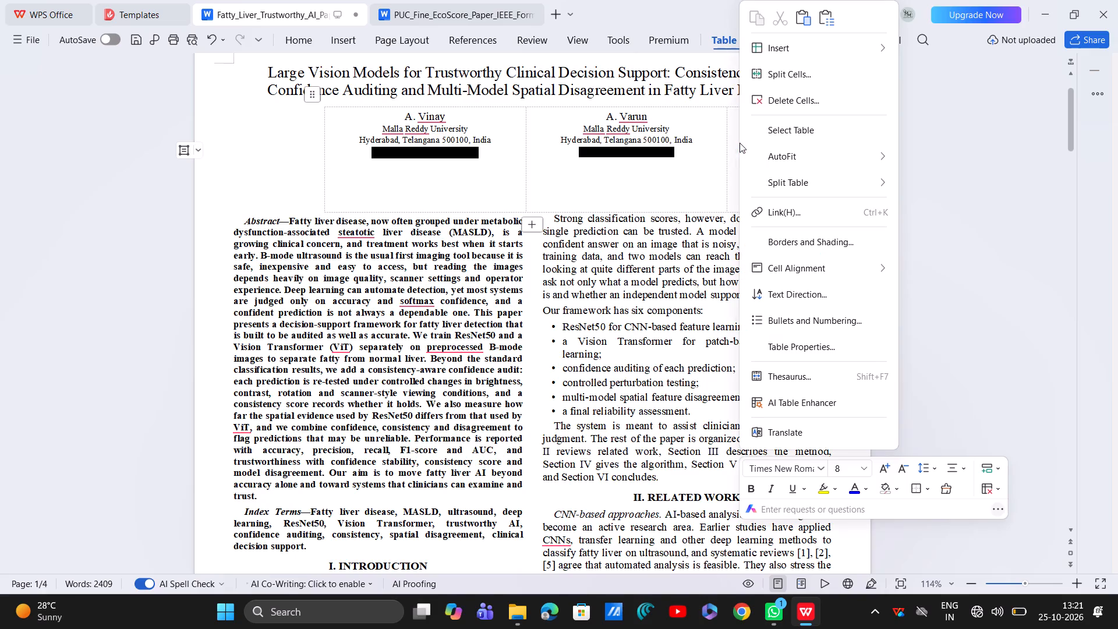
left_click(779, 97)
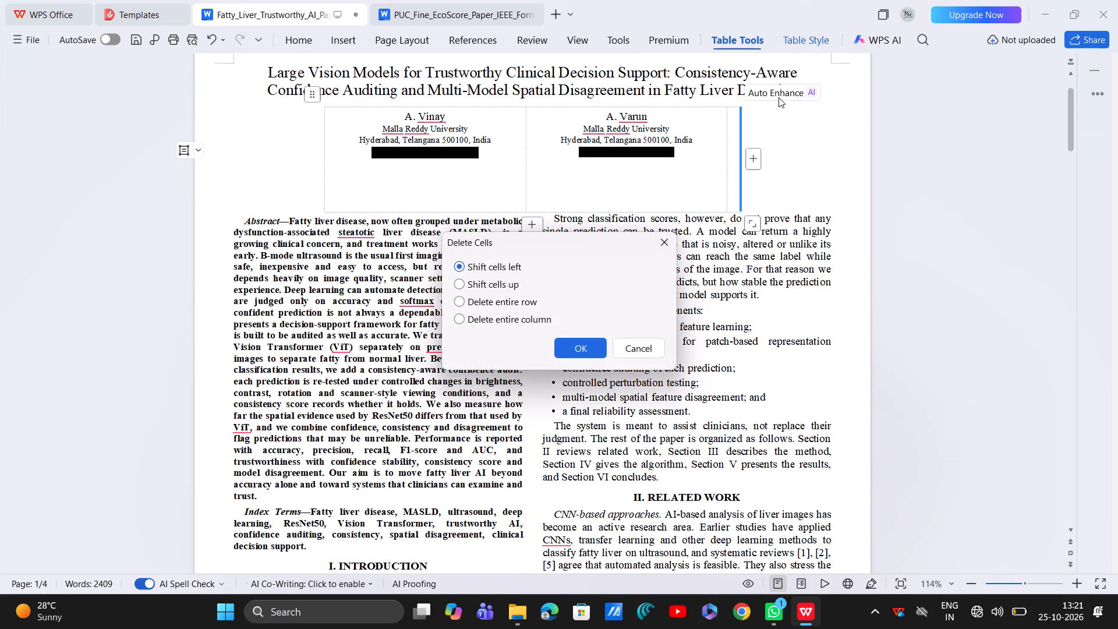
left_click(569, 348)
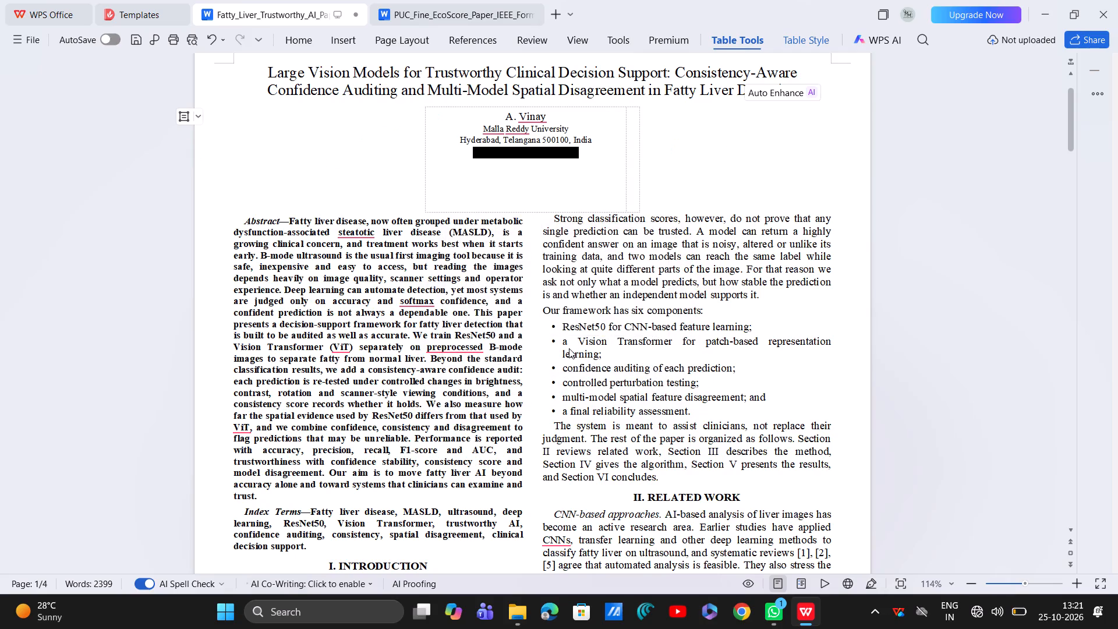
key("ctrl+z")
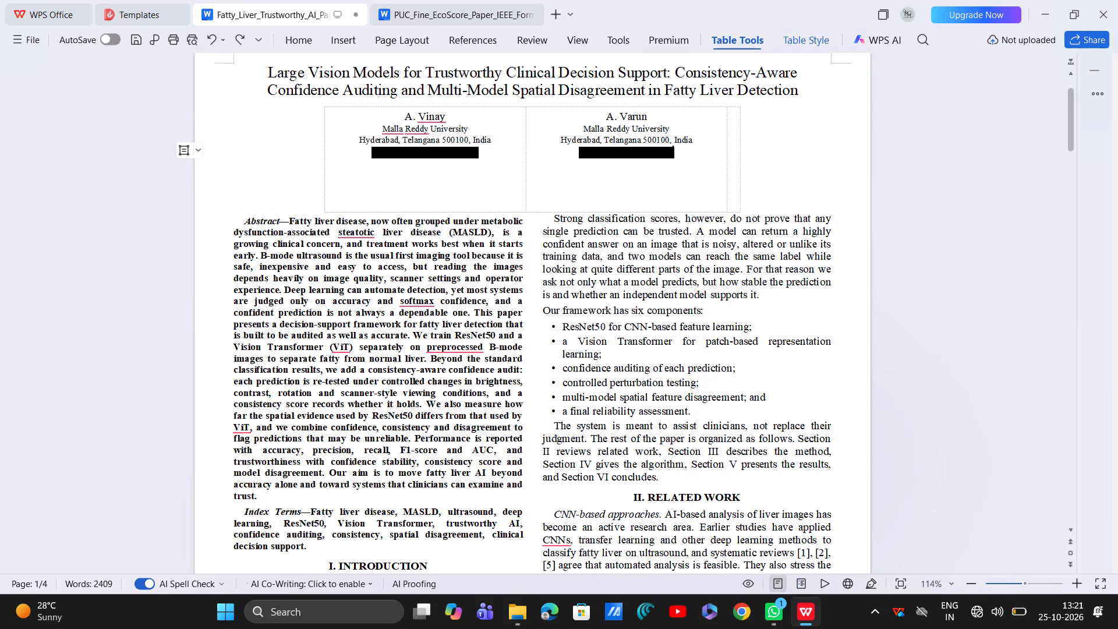
Widen the empty third column of the author table slightly and delete its cell with Shift cells left.
left_click(737, 196)
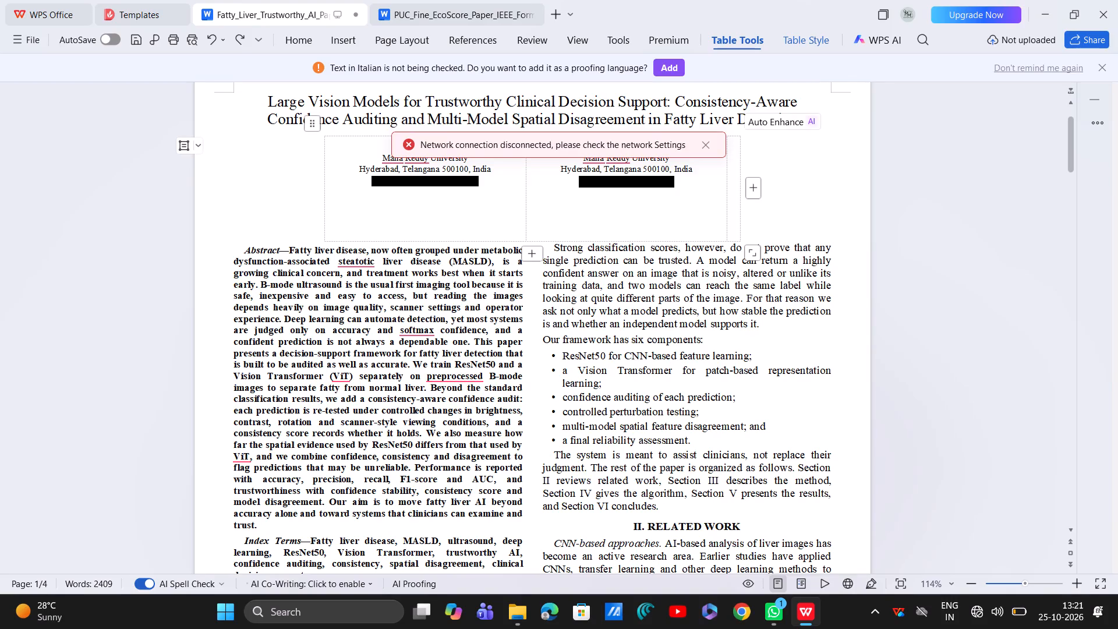
left_click_drag(739, 196, 786, 205)
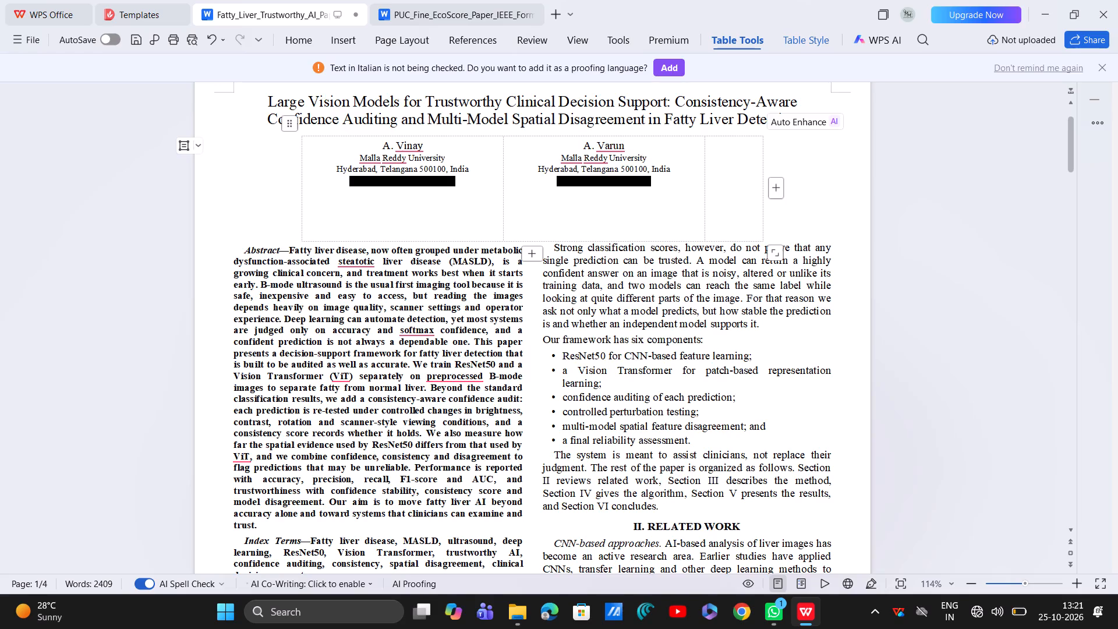
right_click(733, 159)
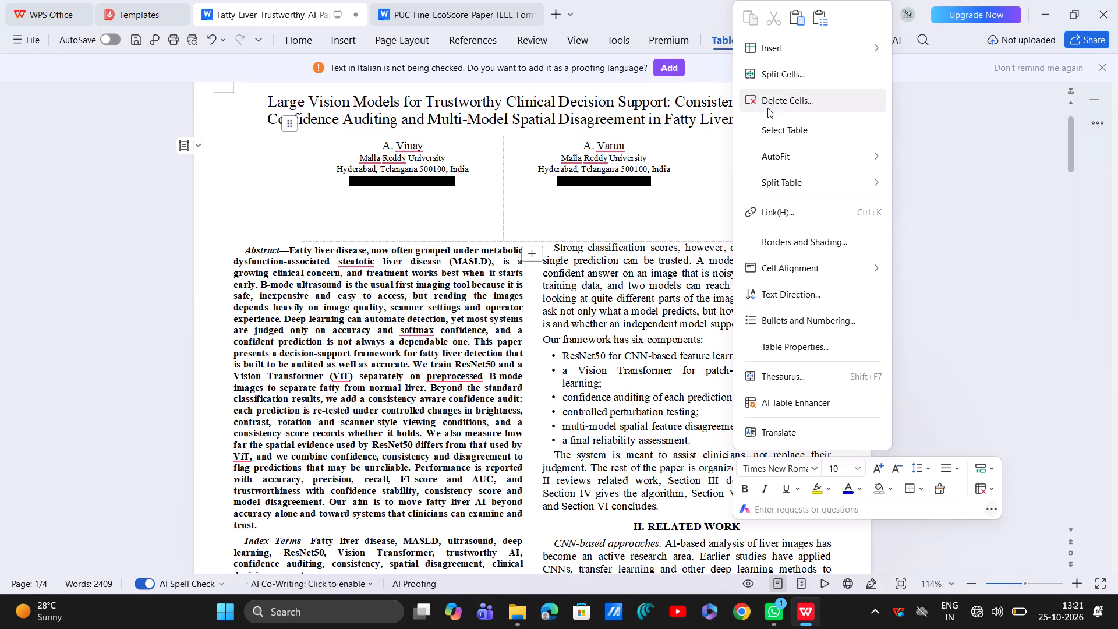
left_click(767, 106)
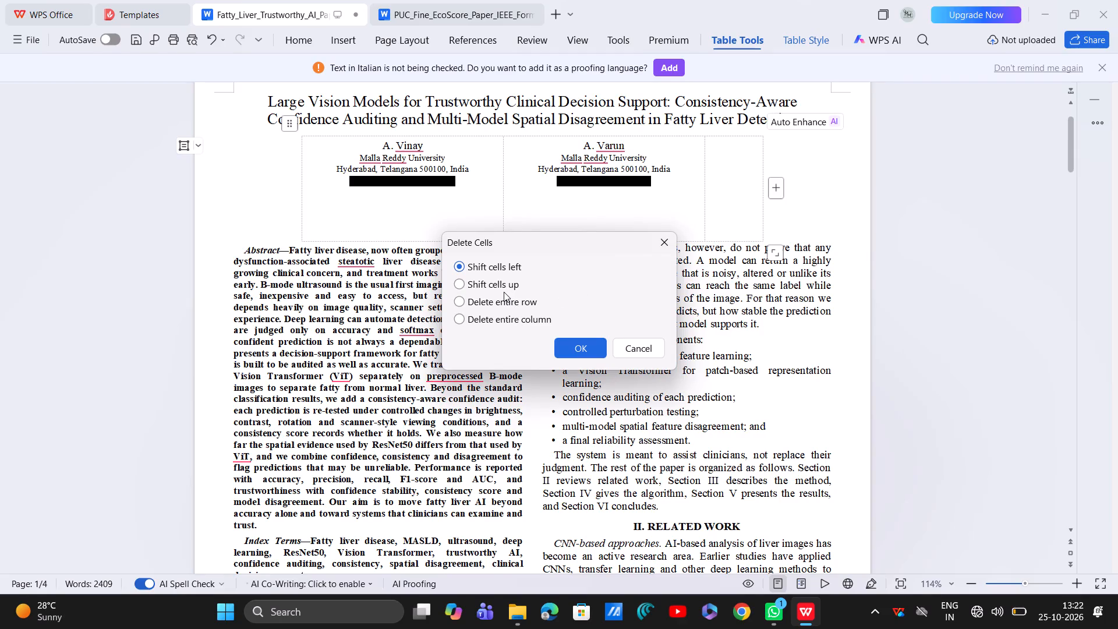
left_click(588, 345)
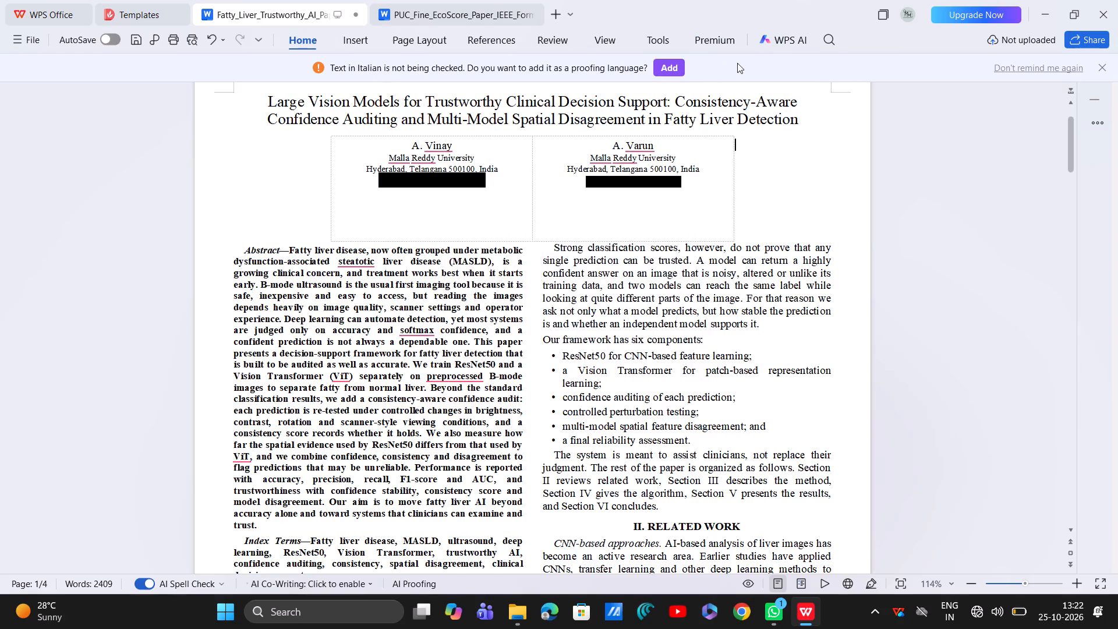
Dismiss the proofing-language notice above the document.
left_click(663, 38)
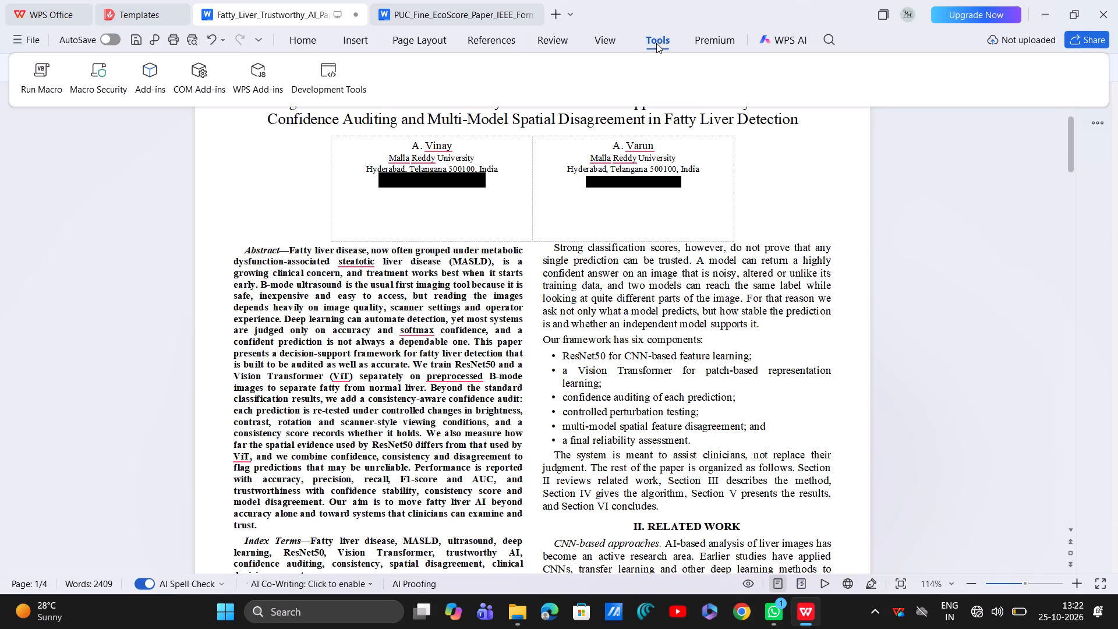
left_click(657, 43)
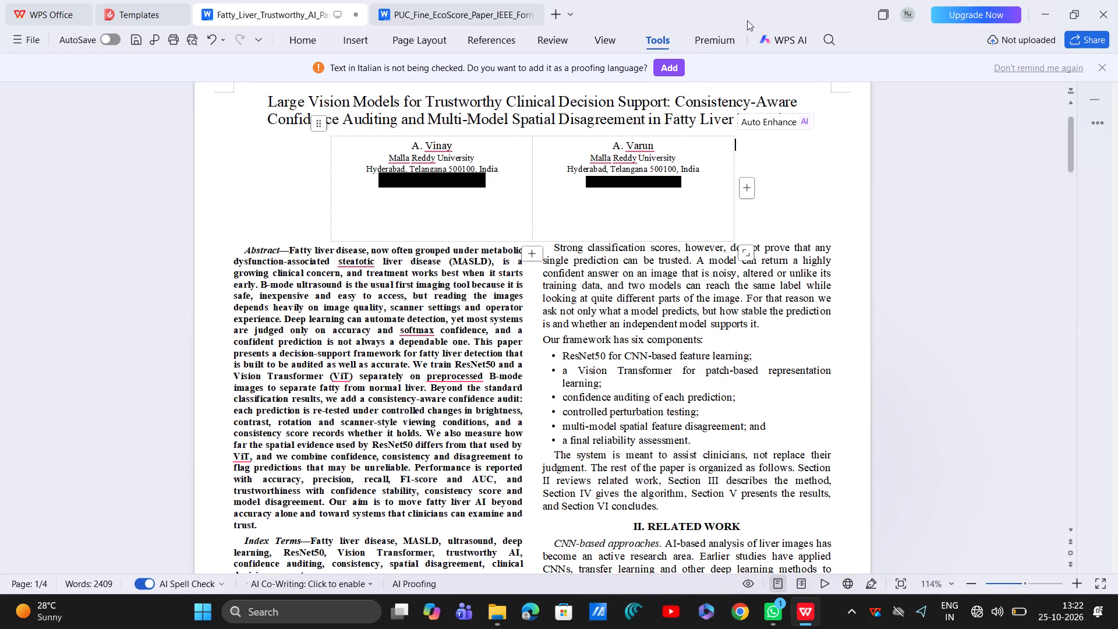
left_click(1106, 69)
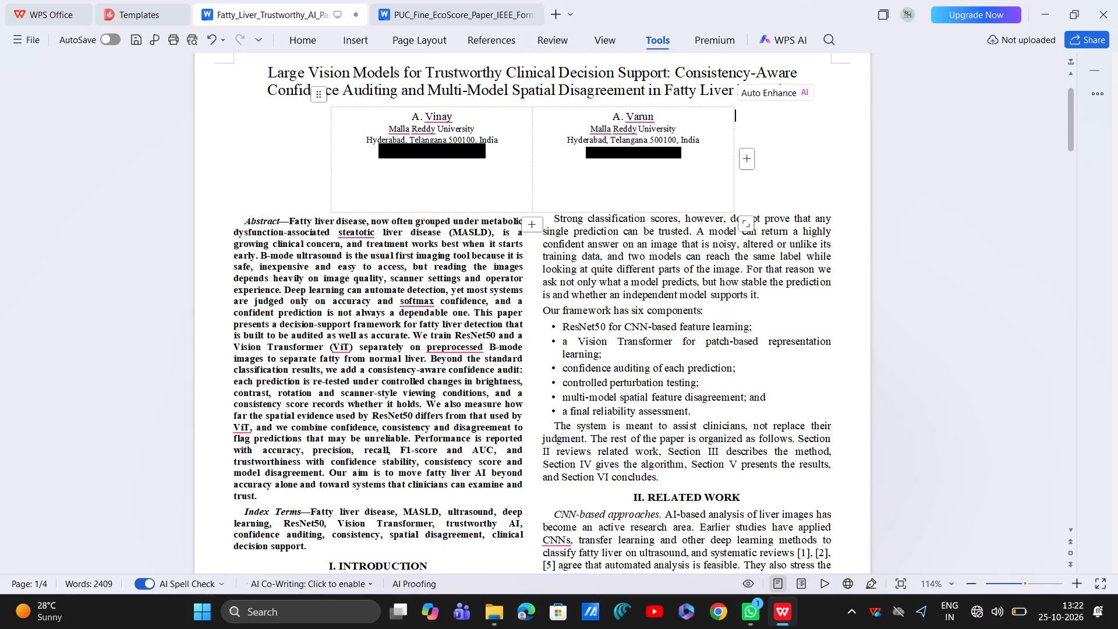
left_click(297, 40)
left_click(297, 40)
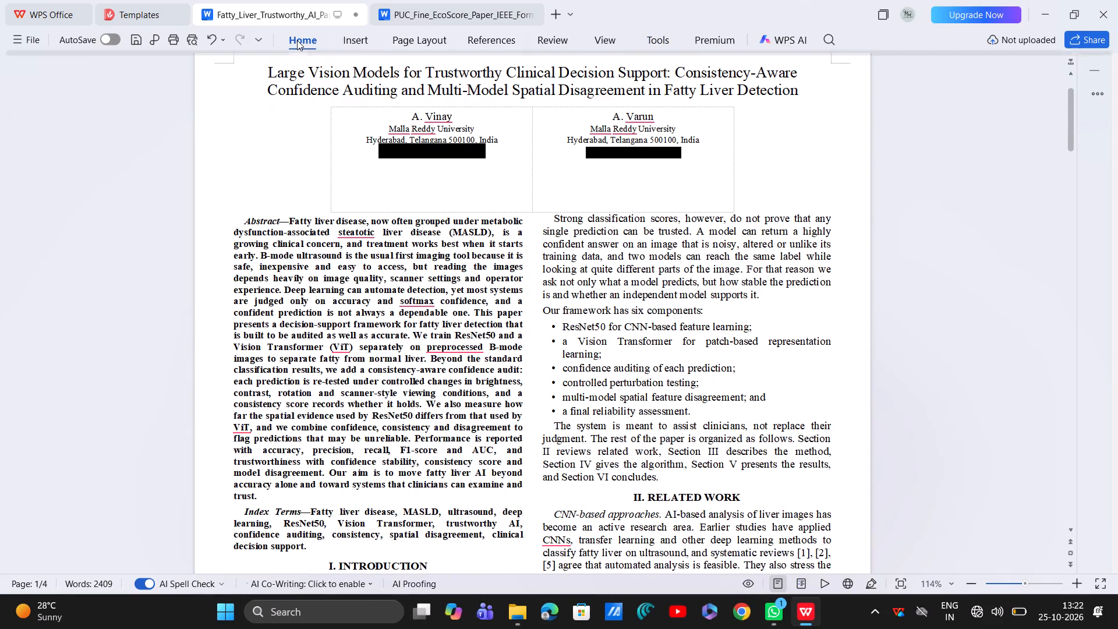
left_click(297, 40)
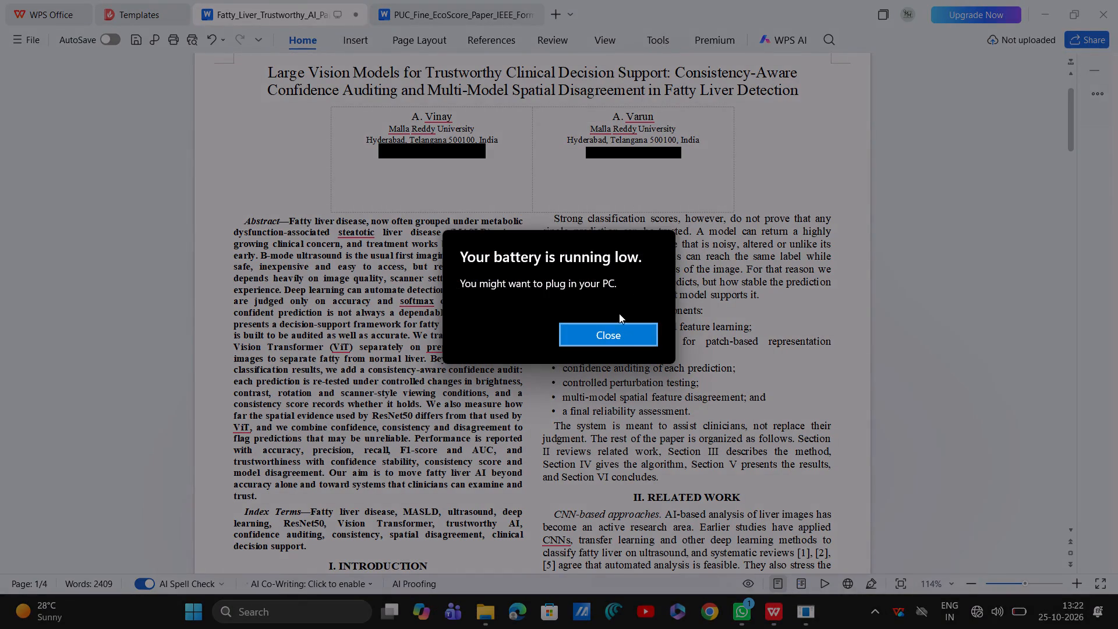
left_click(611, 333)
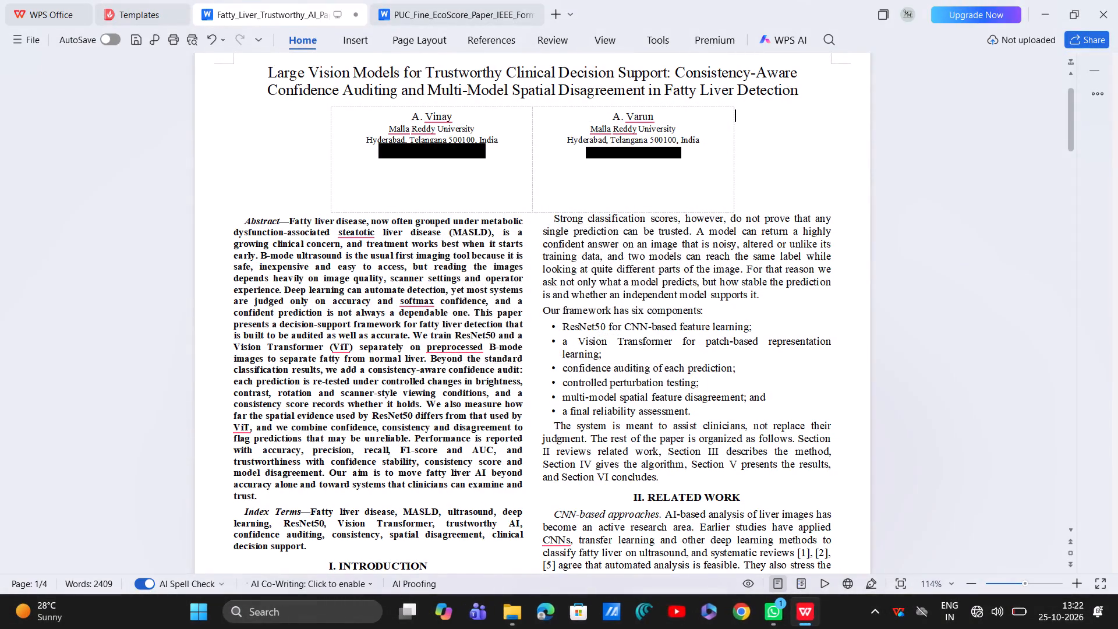
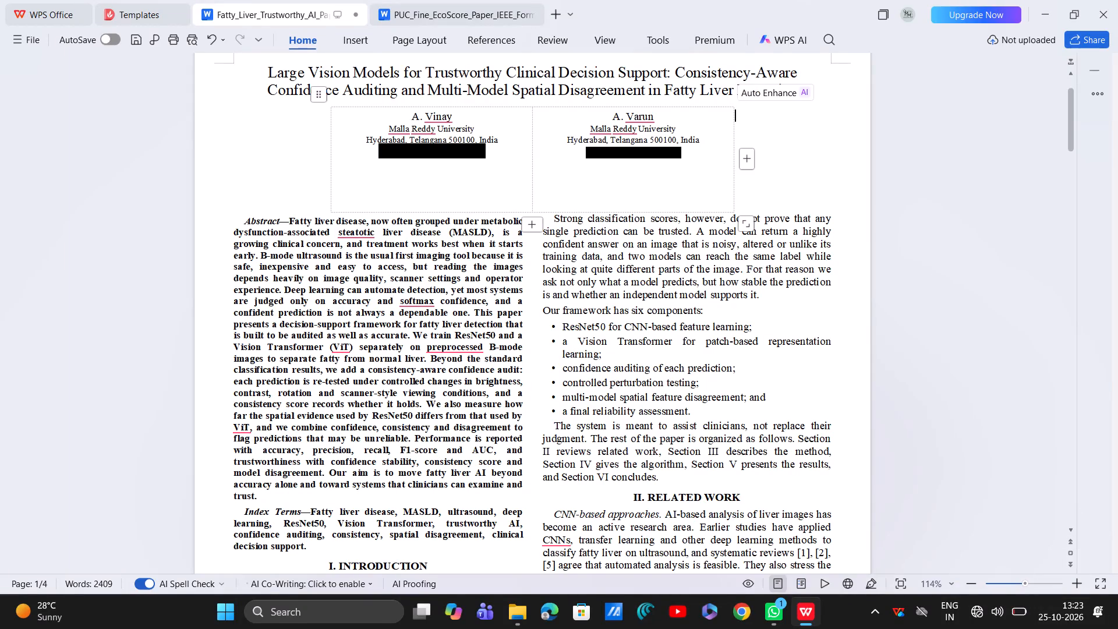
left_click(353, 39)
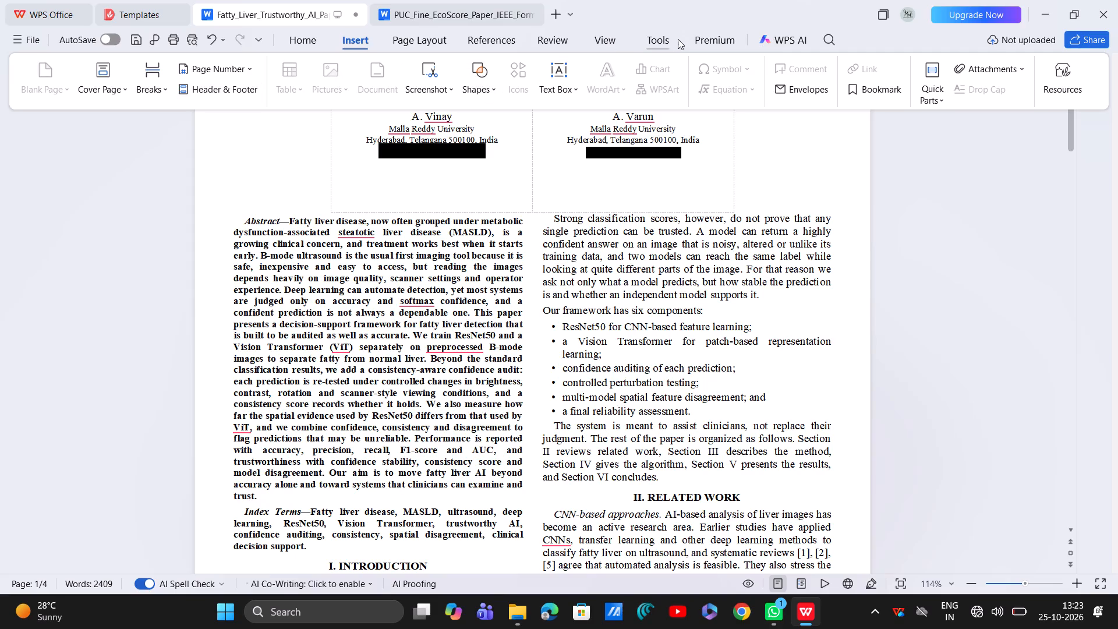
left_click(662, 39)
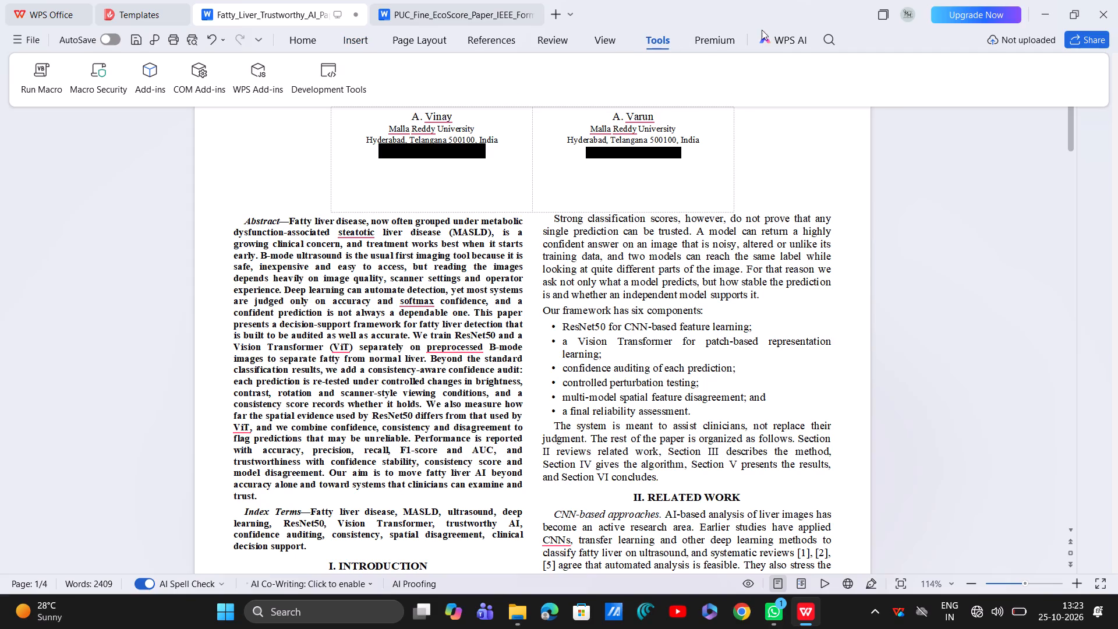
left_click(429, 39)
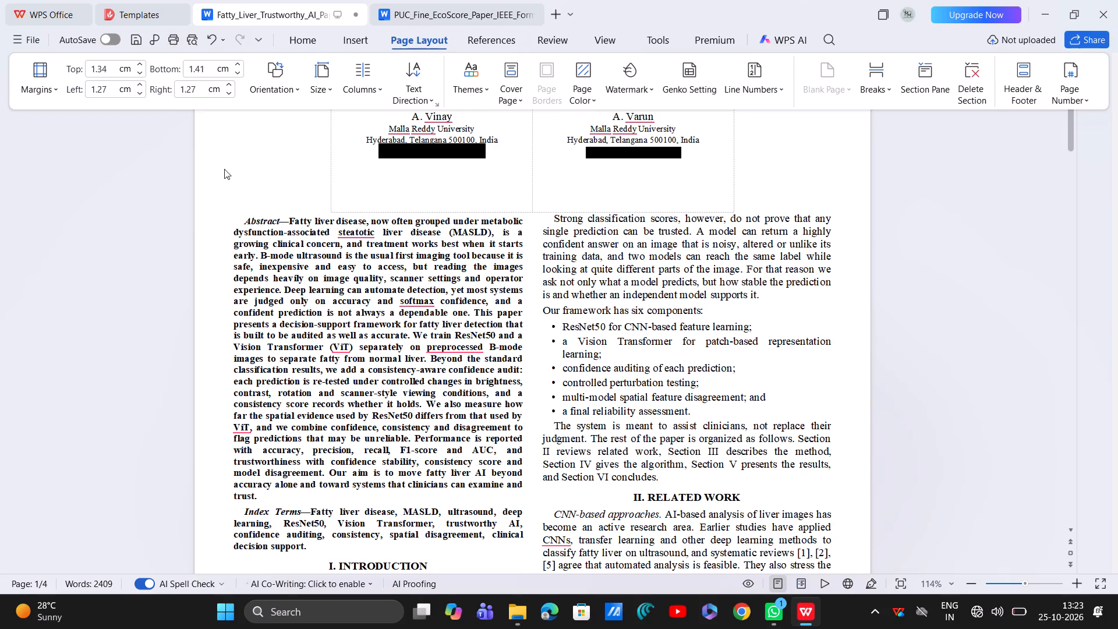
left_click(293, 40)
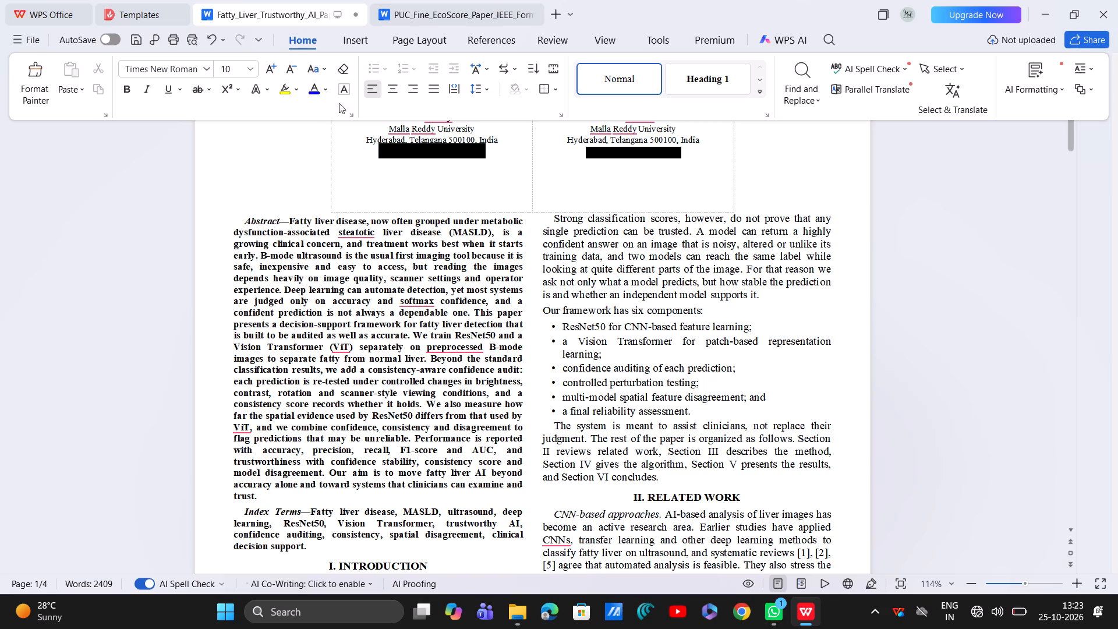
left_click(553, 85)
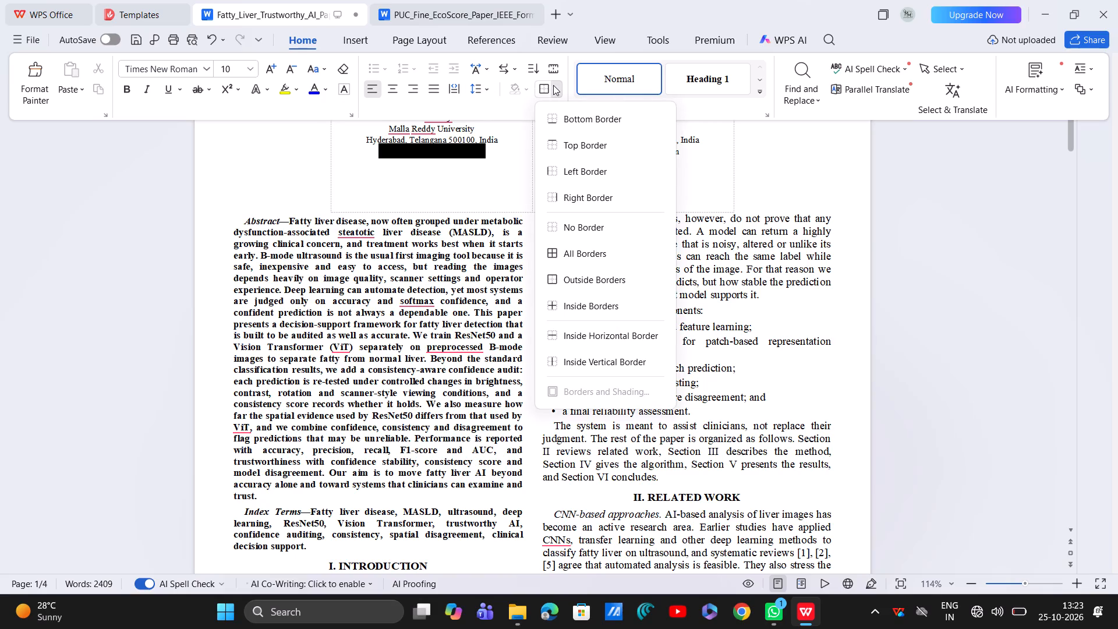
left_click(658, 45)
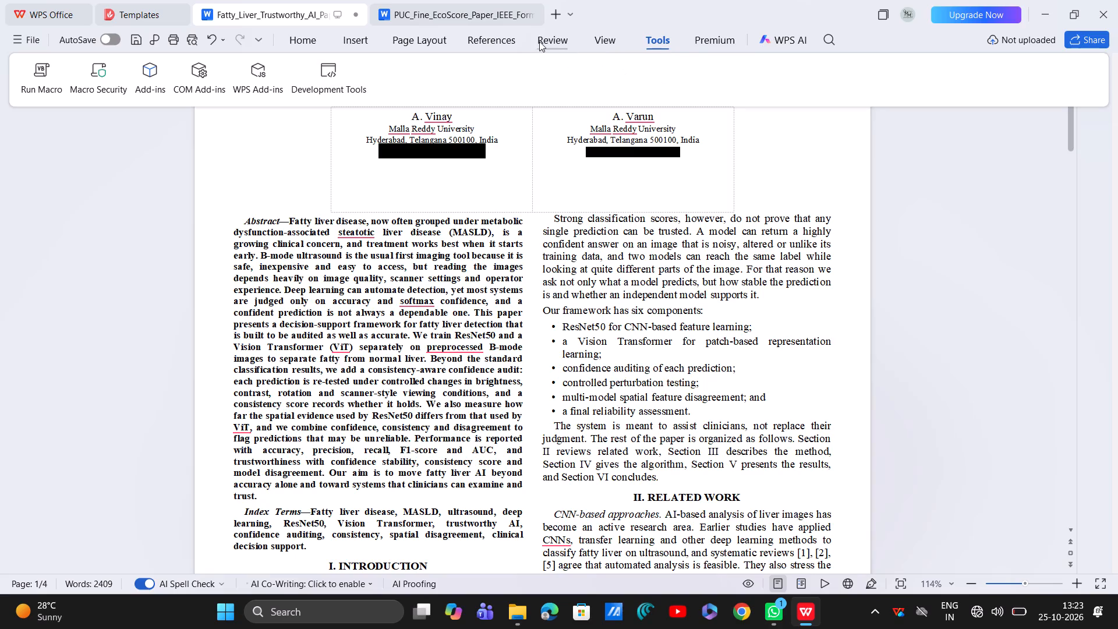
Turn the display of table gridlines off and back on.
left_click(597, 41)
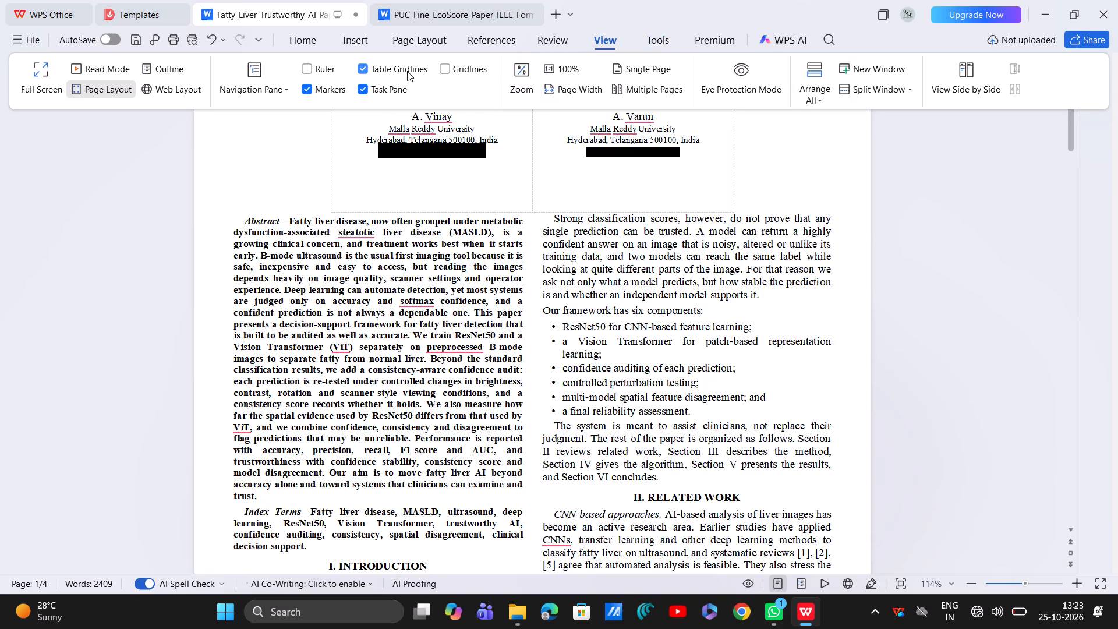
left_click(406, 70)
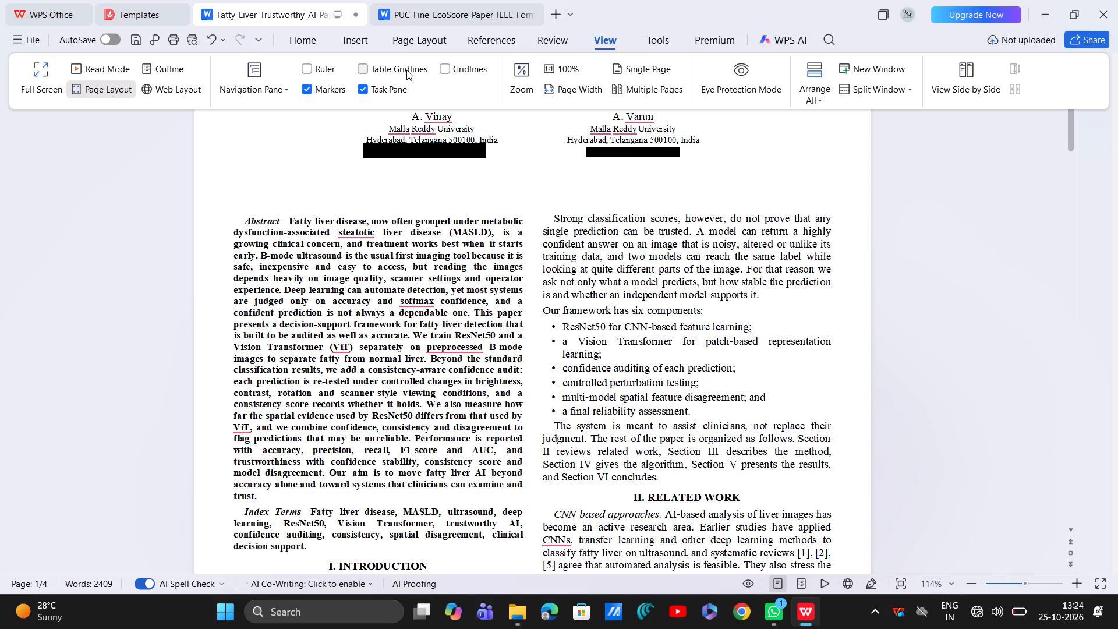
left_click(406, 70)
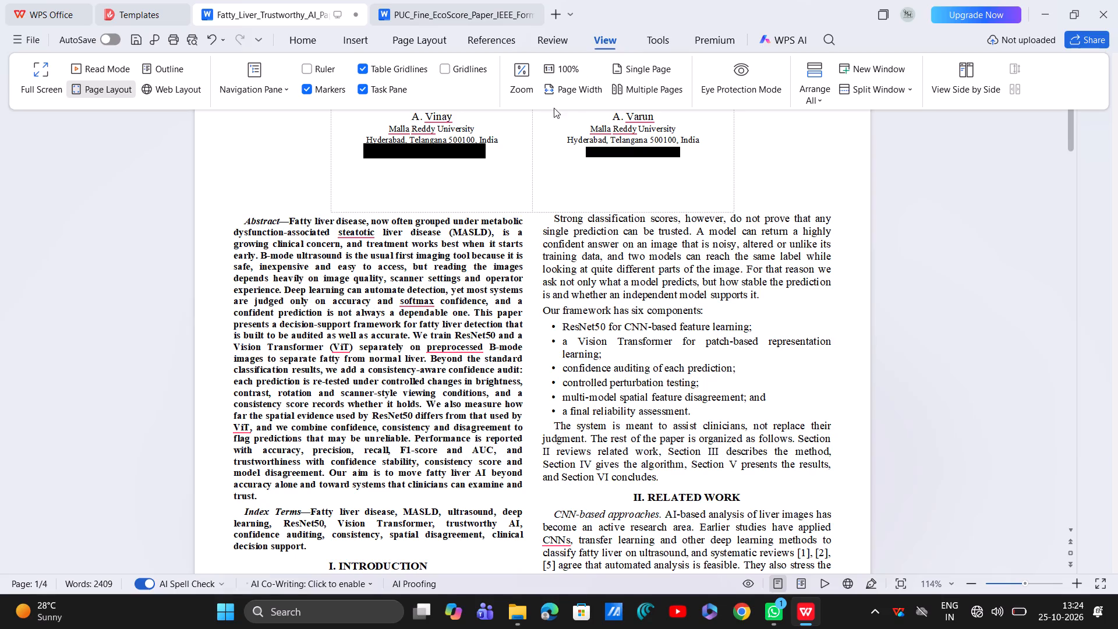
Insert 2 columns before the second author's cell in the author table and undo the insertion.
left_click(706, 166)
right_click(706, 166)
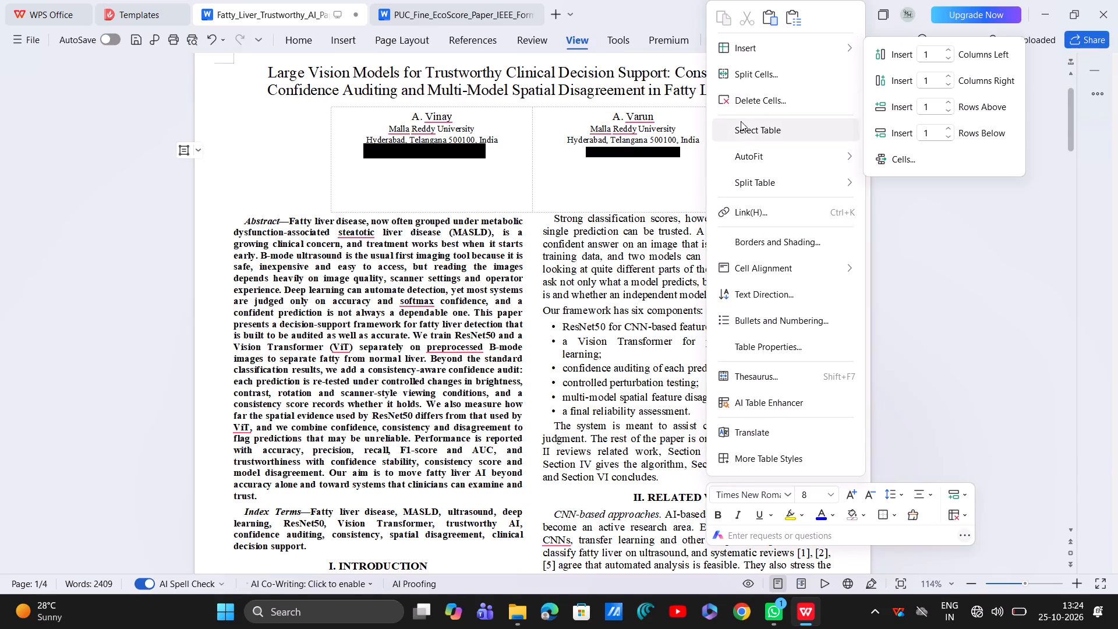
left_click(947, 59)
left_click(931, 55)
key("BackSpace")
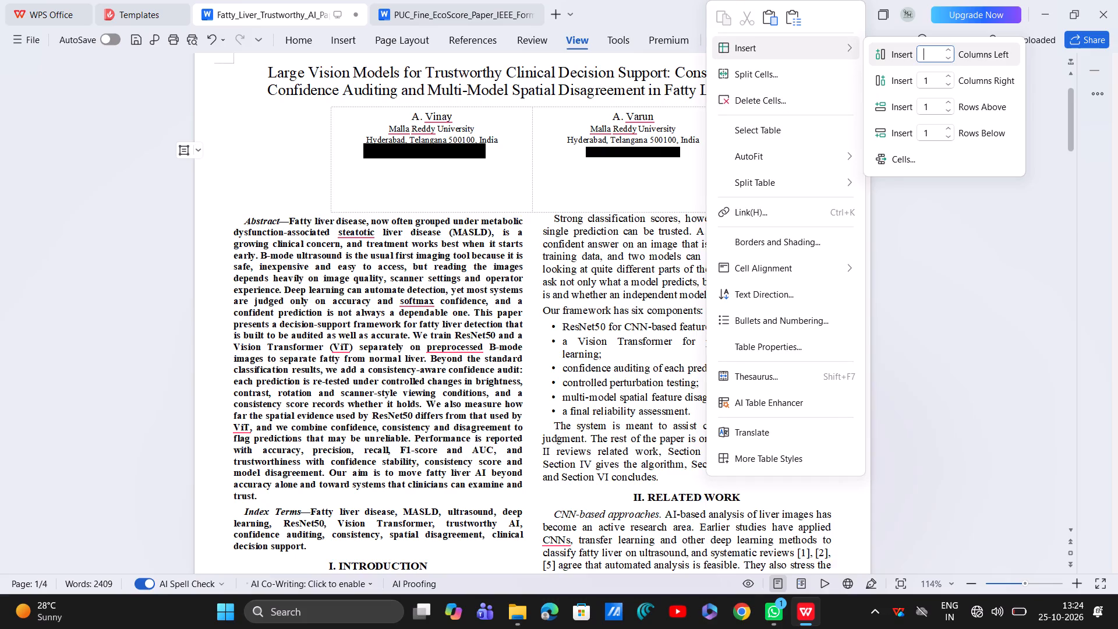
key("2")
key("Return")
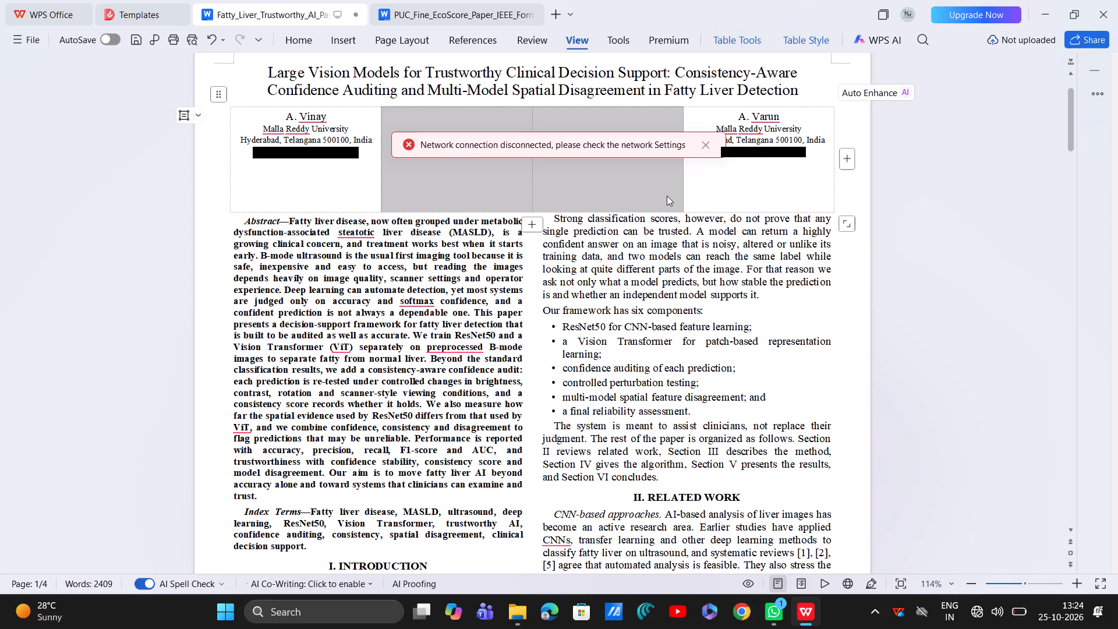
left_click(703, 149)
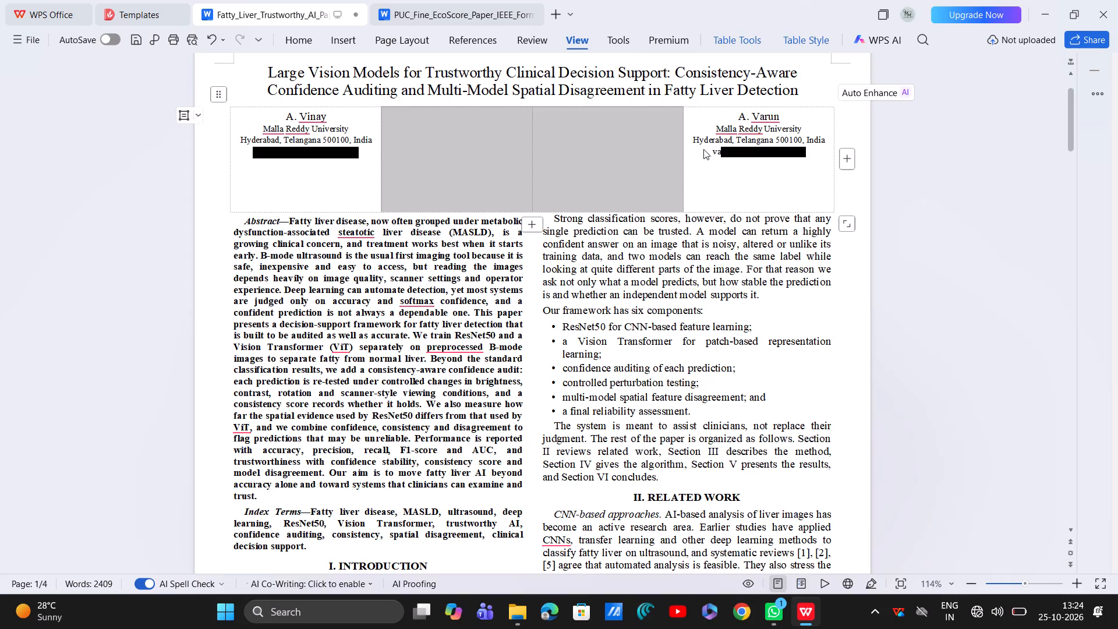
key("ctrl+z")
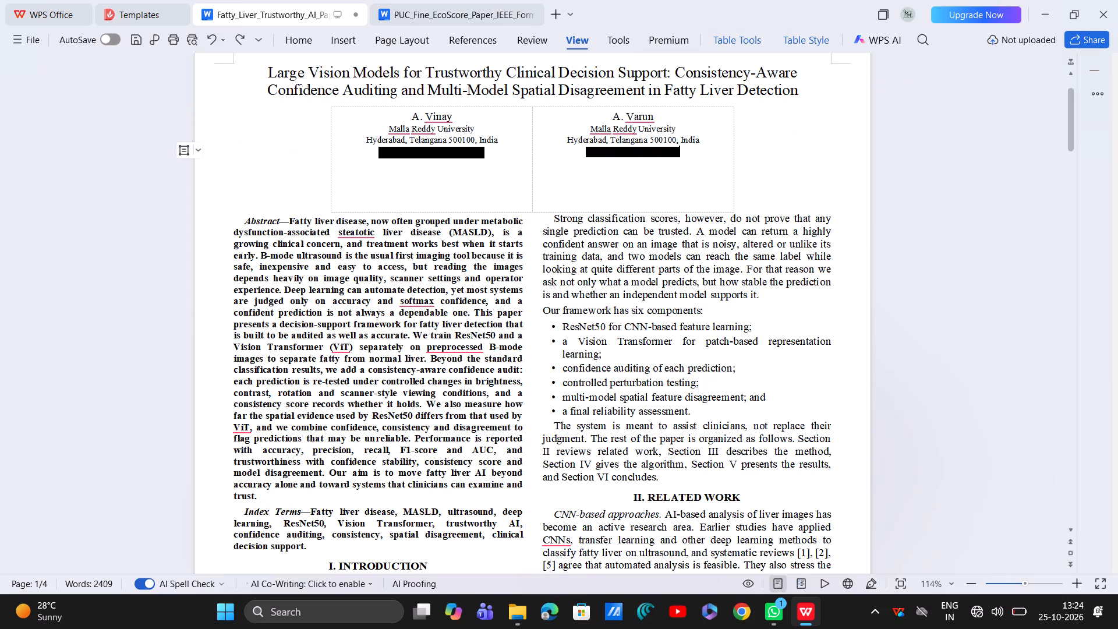
Insert 2 rows above the author row in the author table.
left_click(744, 186)
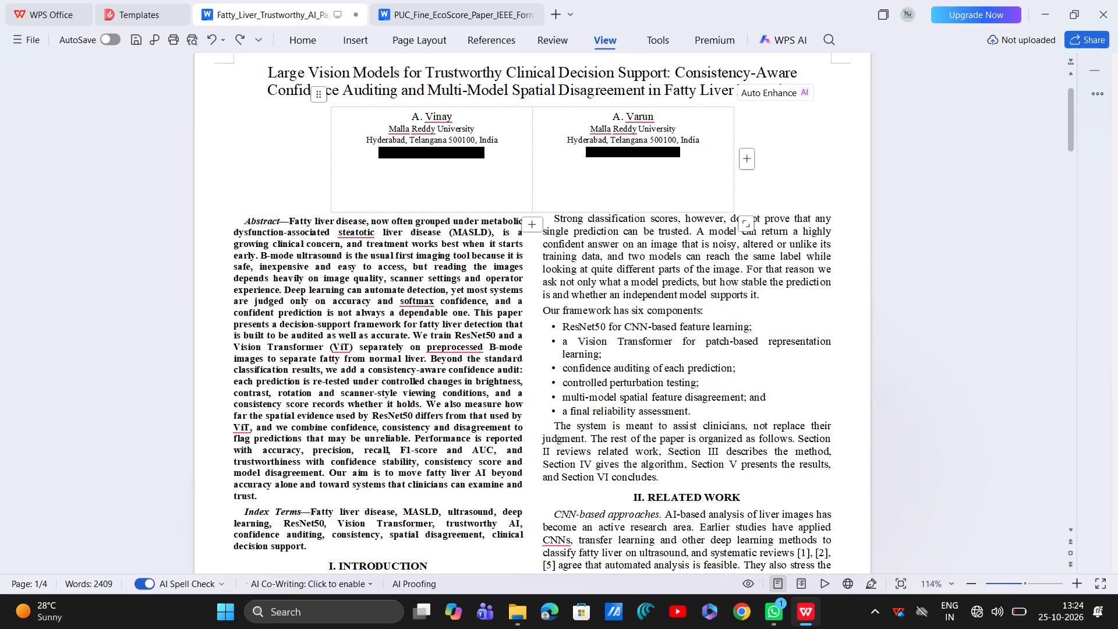
right_click(692, 164)
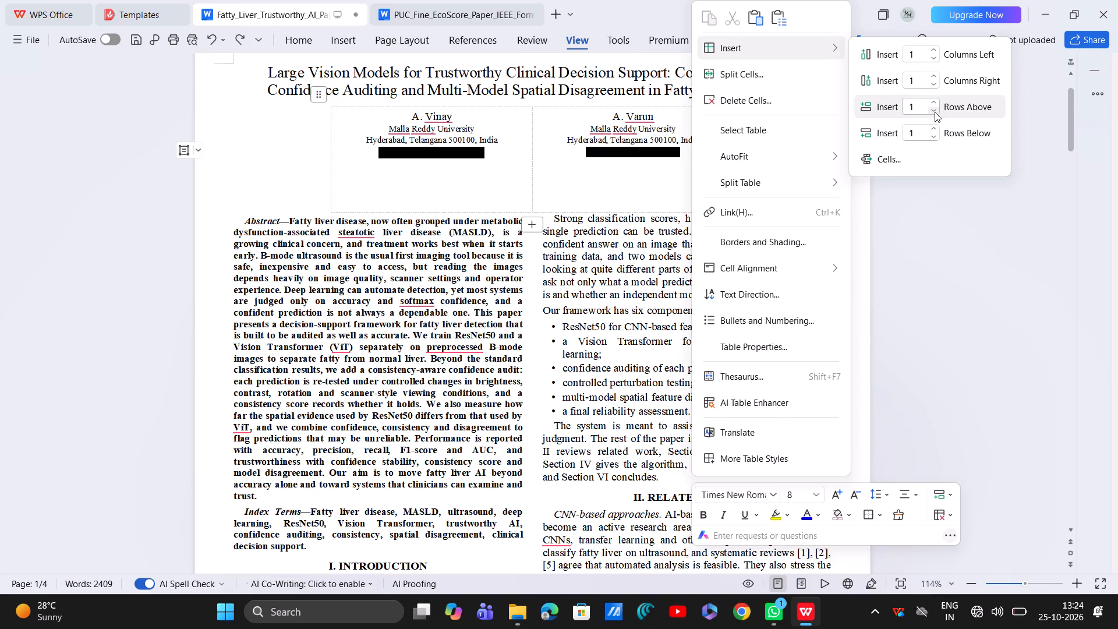
left_click(922, 108)
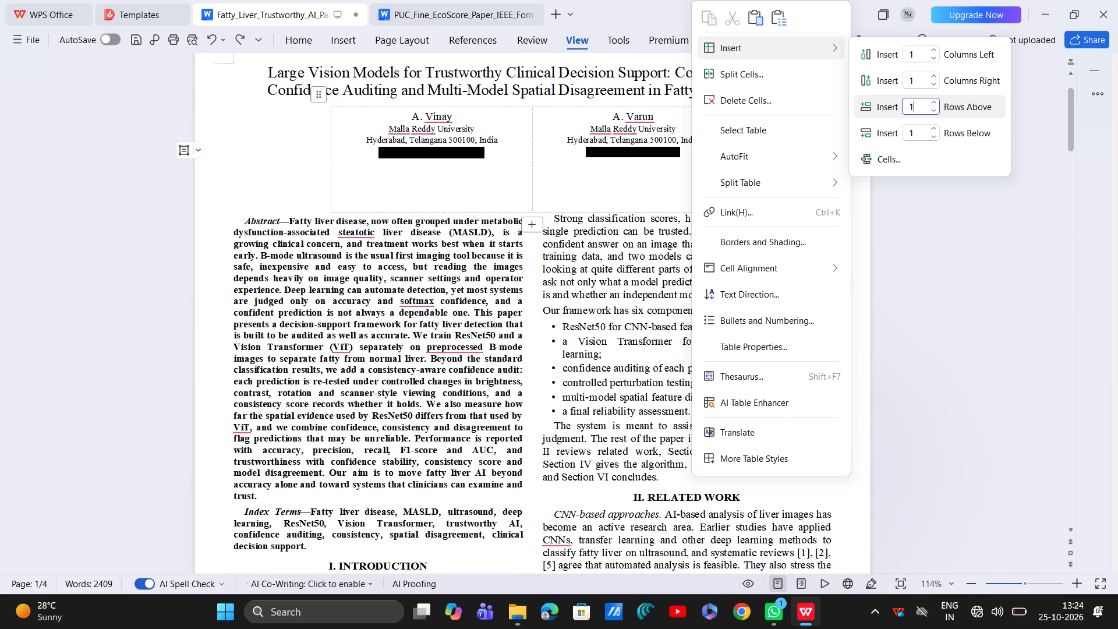
key("BackSpace")
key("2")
key("Return")
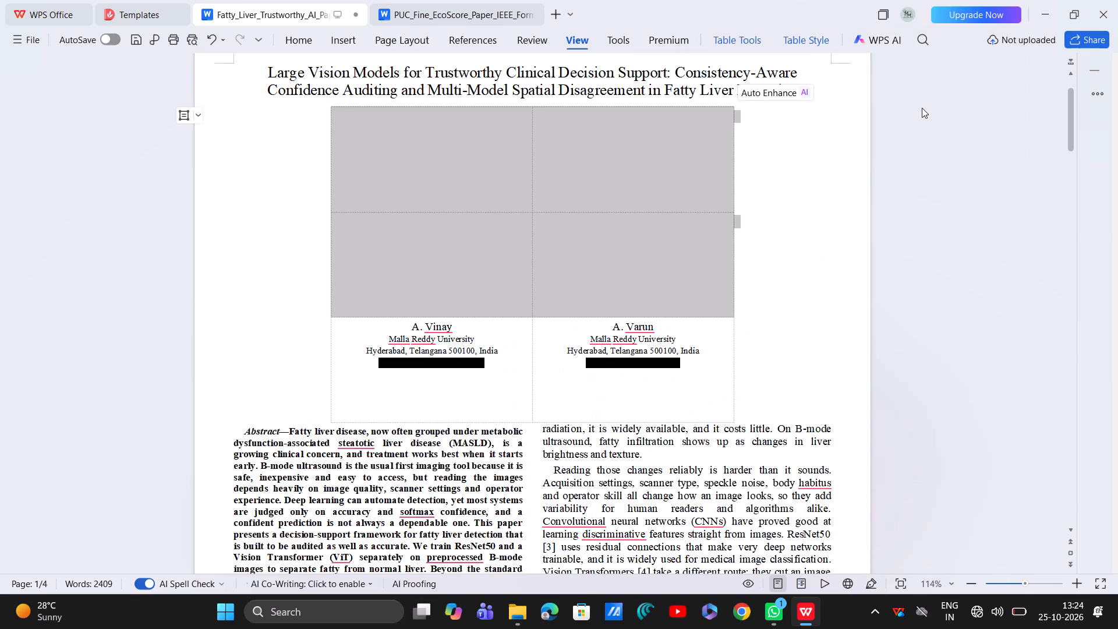
Delete both cells of the topmost empty row of the author table, using Shift cells left for the second-column cell first.
left_click(706, 374)
left_click(578, 156)
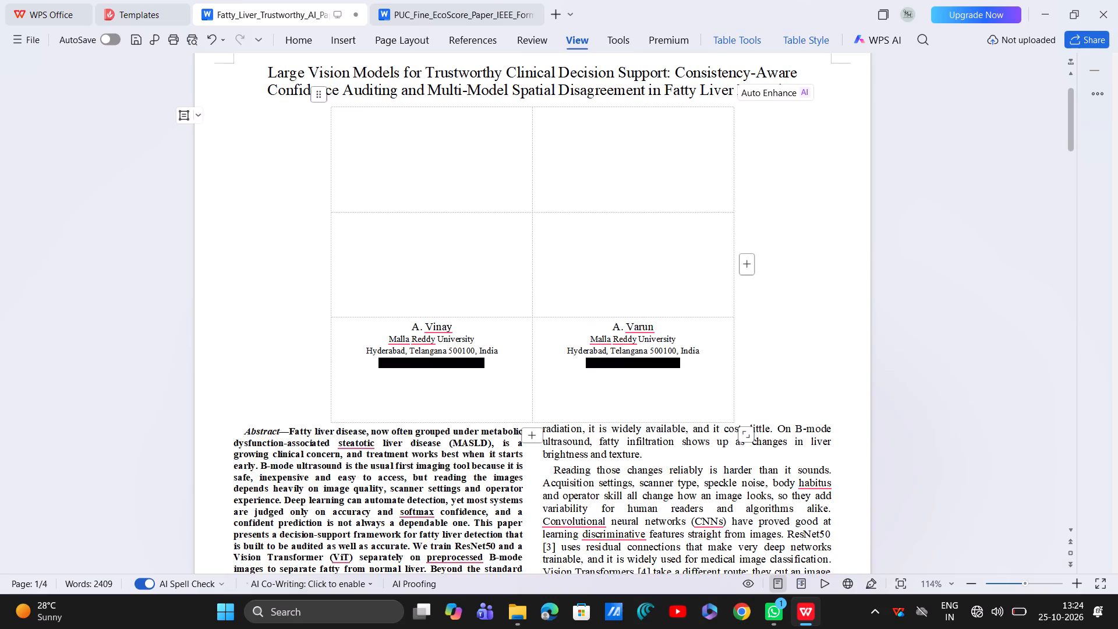
right_click(578, 156)
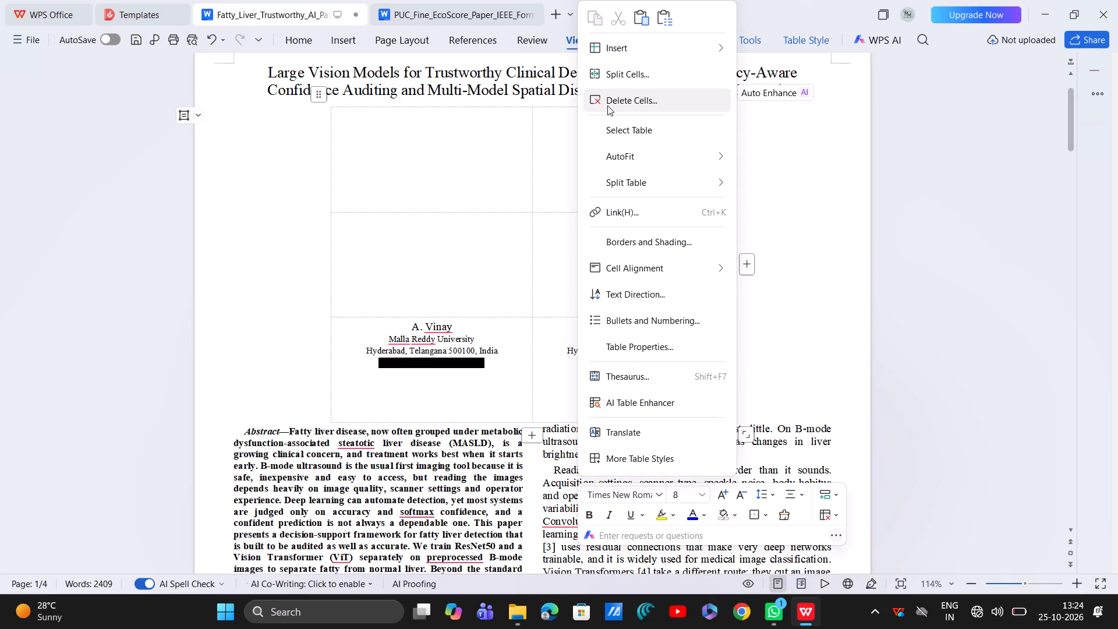
left_click(607, 105)
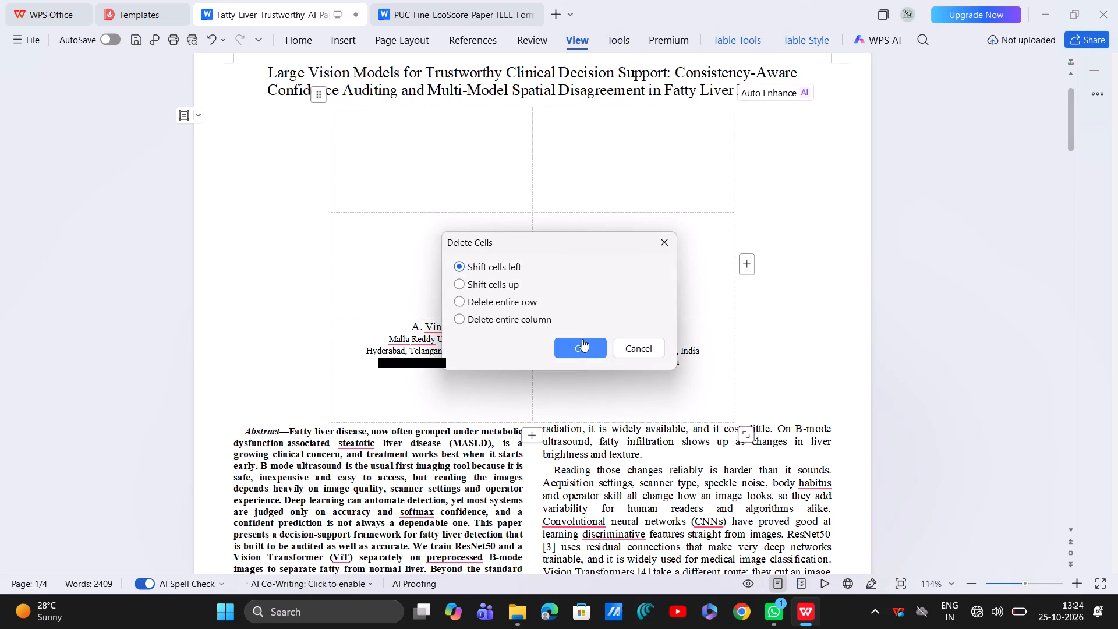
left_click(582, 339)
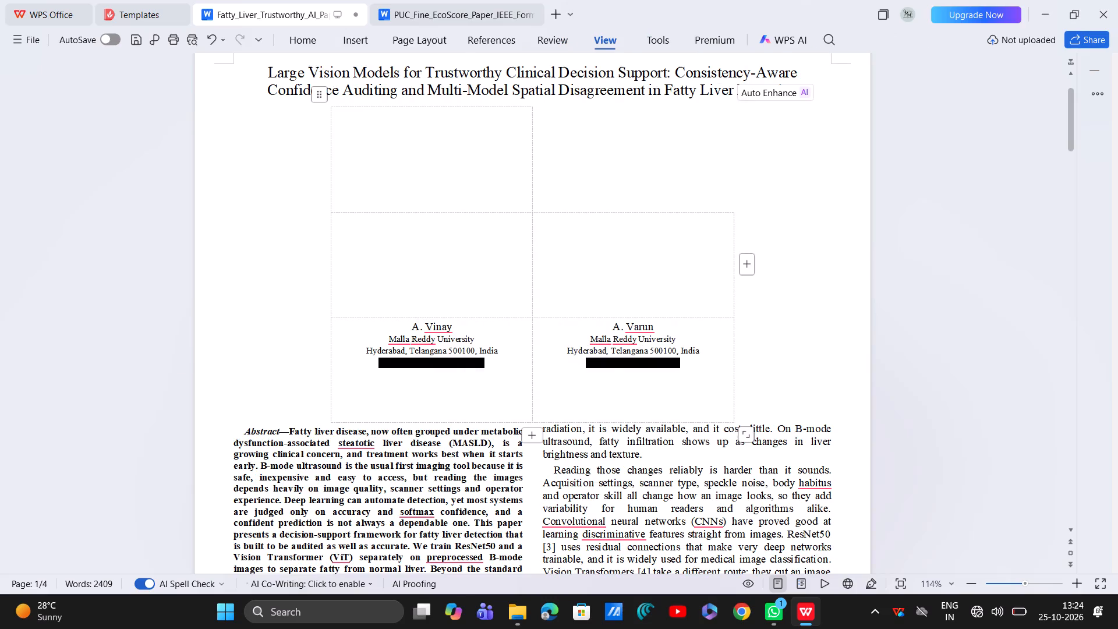
left_click(448, 170)
right_click(448, 170)
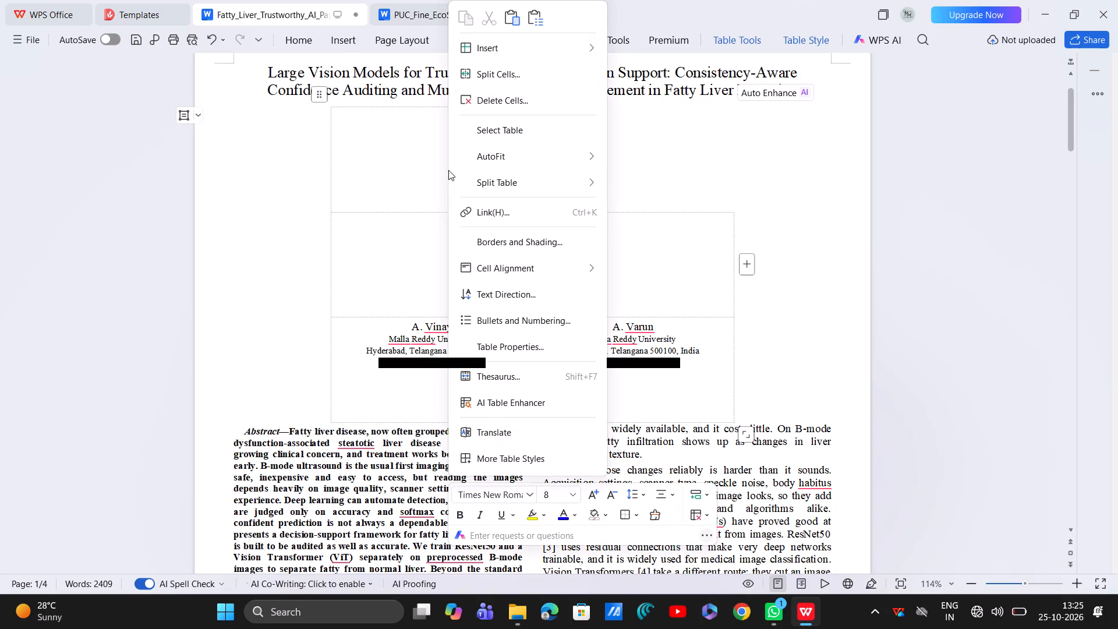
left_click(498, 100)
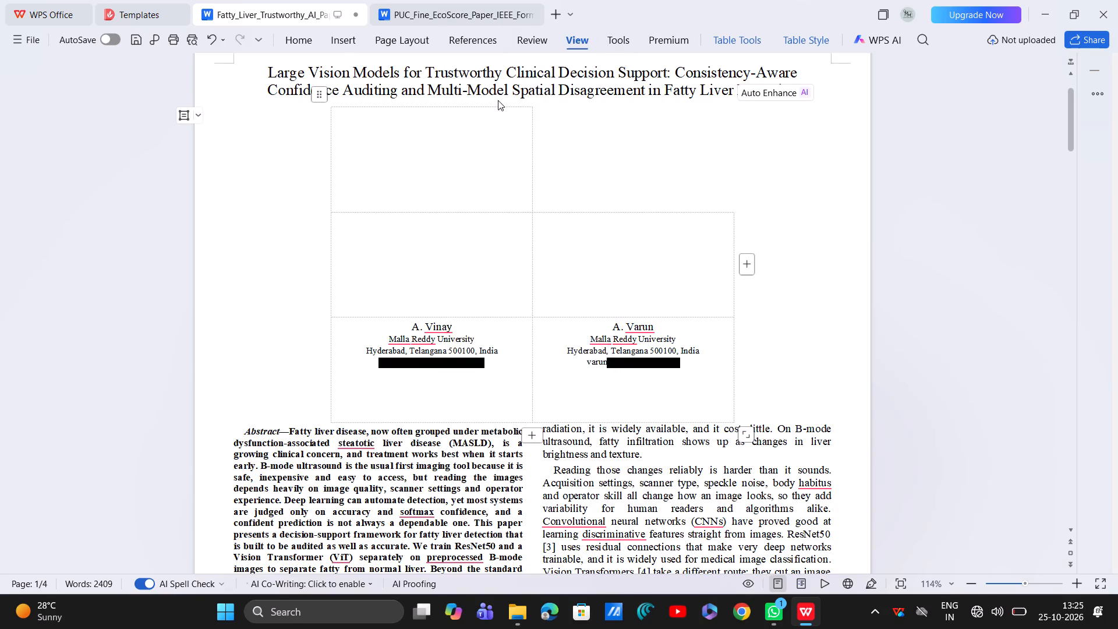
left_click(574, 349)
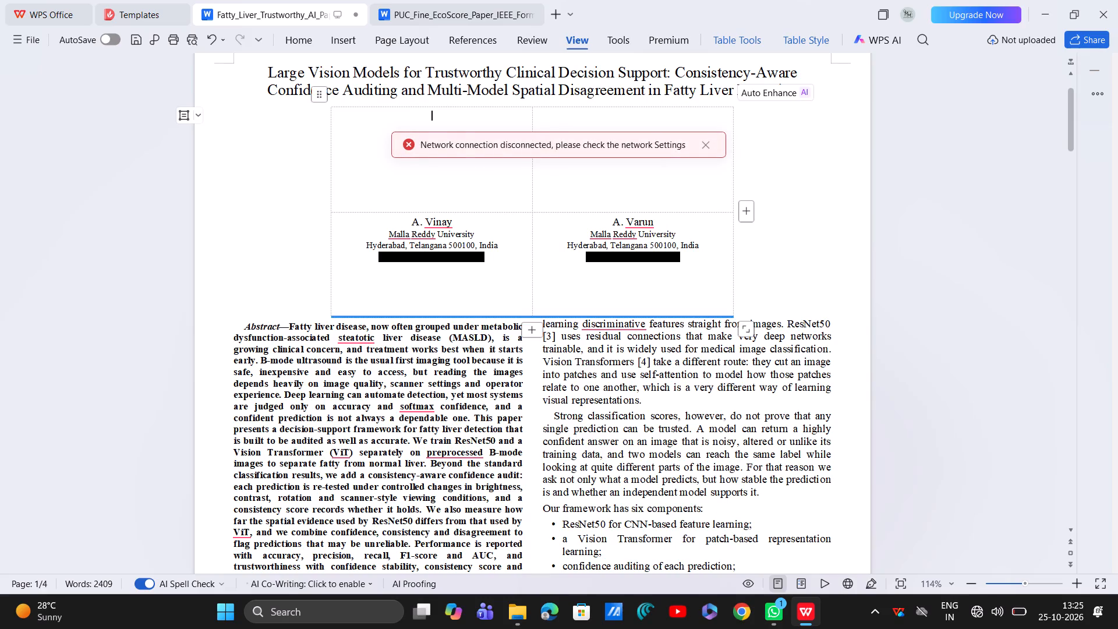
Reduce the heights of the author table's bottom row and the empty row above it.
left_click_drag(524, 316, 525, 266)
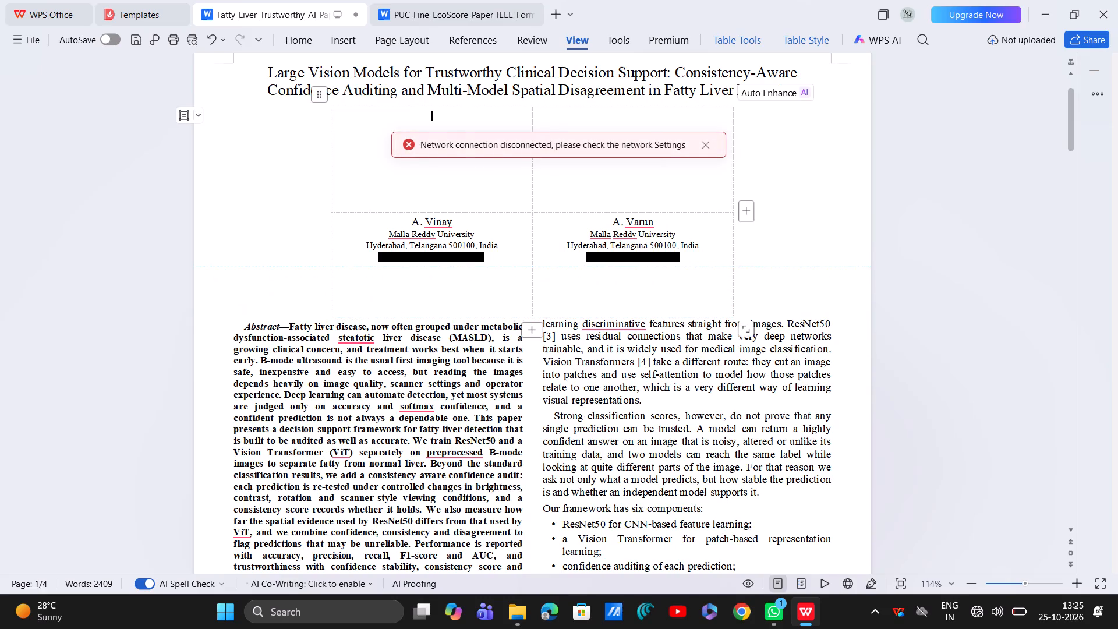
left_click_drag(525, 266, 525, 277)
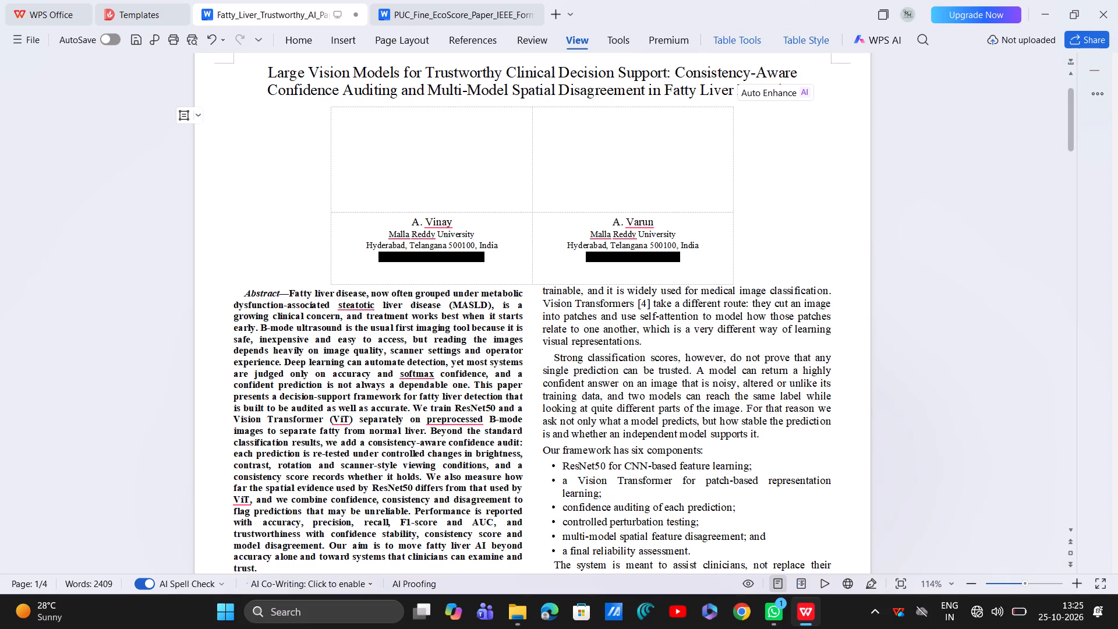
left_click_drag(504, 213, 504, 183)
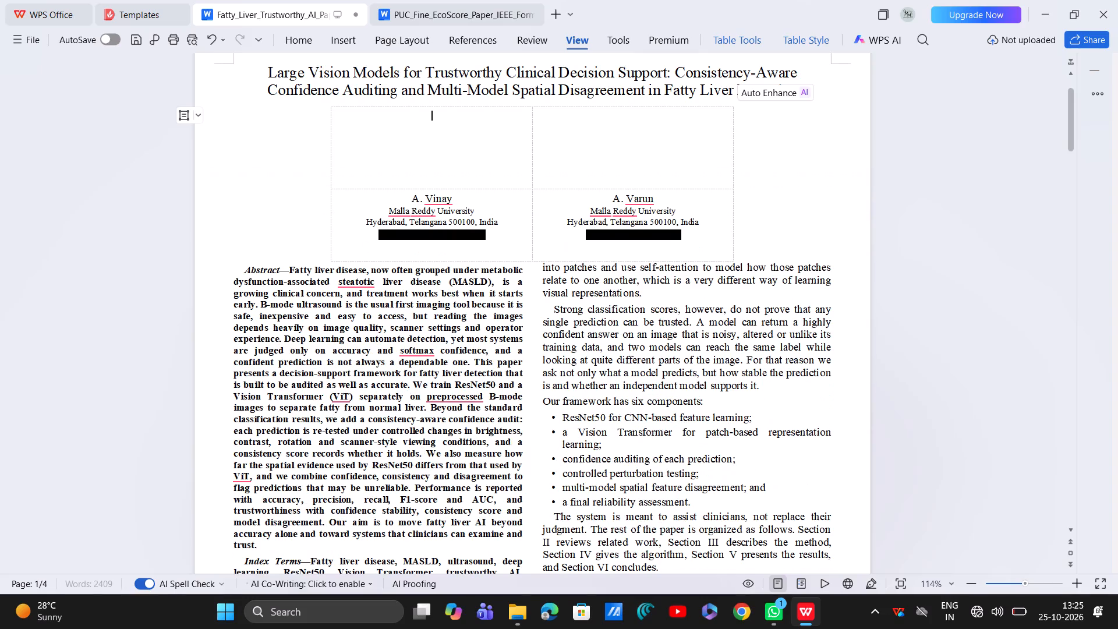
Copy the first author's name, university, location and email lines into the empty second-column cell of the author table's upper row.
left_click(587, 151)
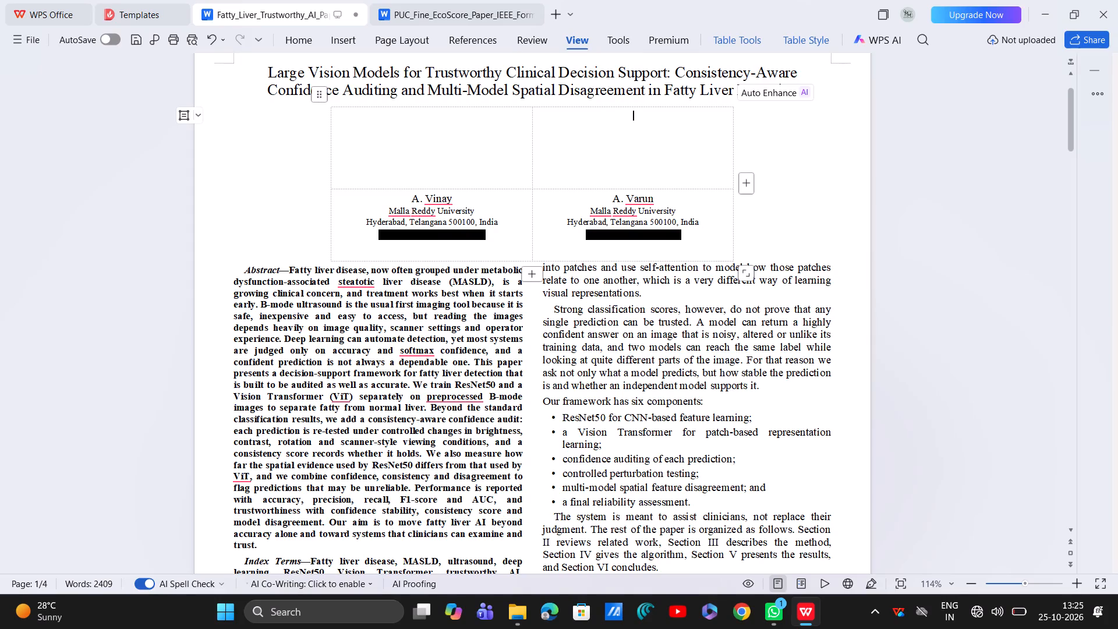
left_click_drag(409, 200, 455, 228)
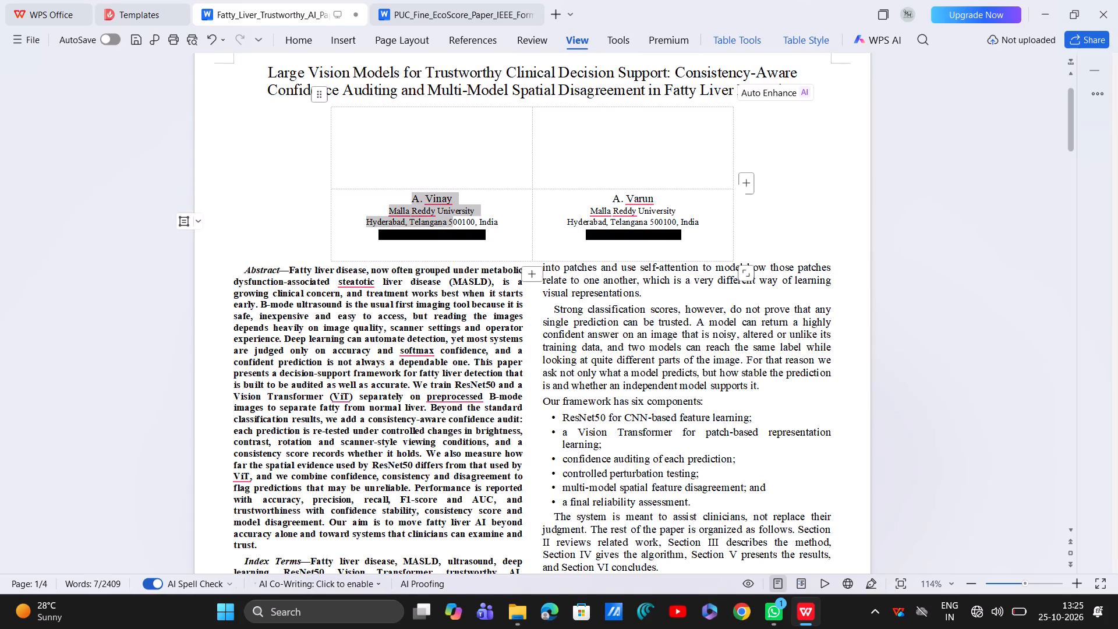
left_click_drag(455, 228, 491, 239)
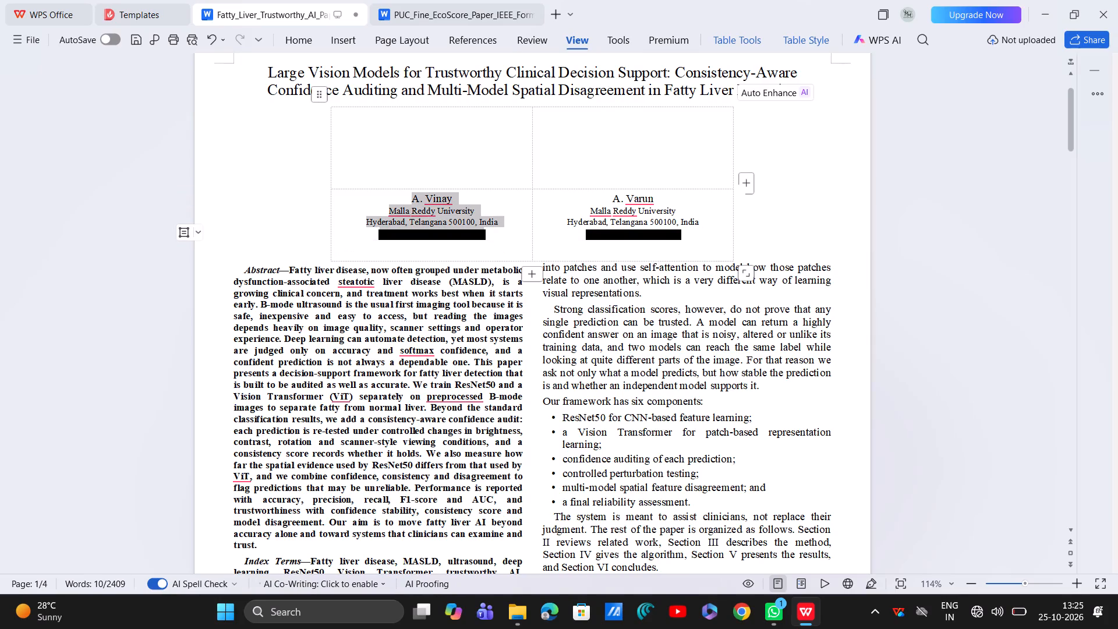
key("ctrl+c")
left_click(598, 129)
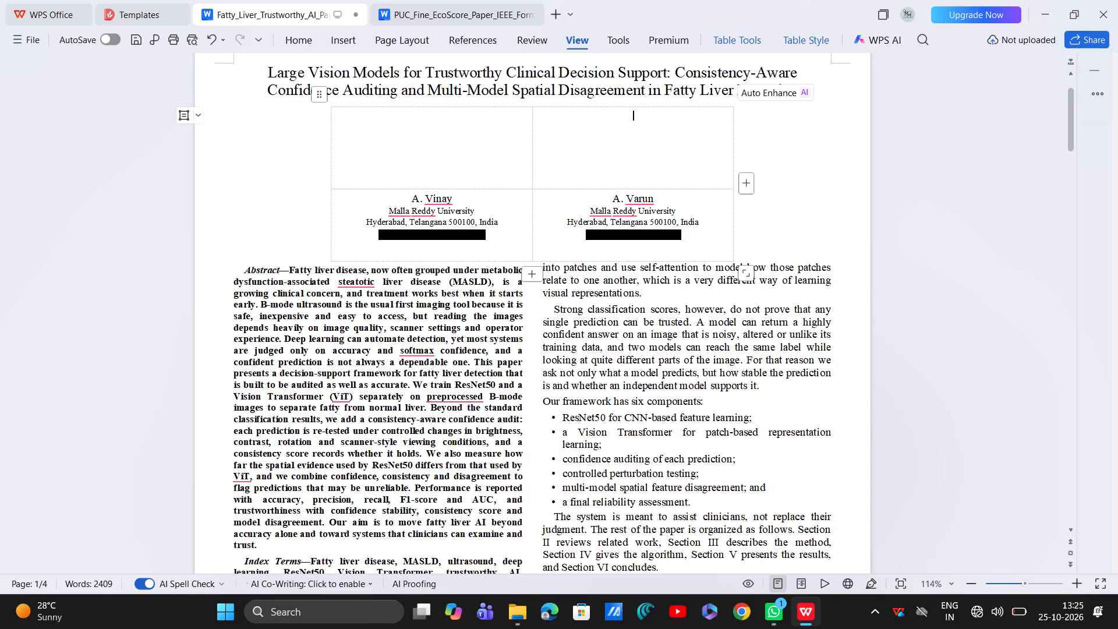
key("ctrl+v")
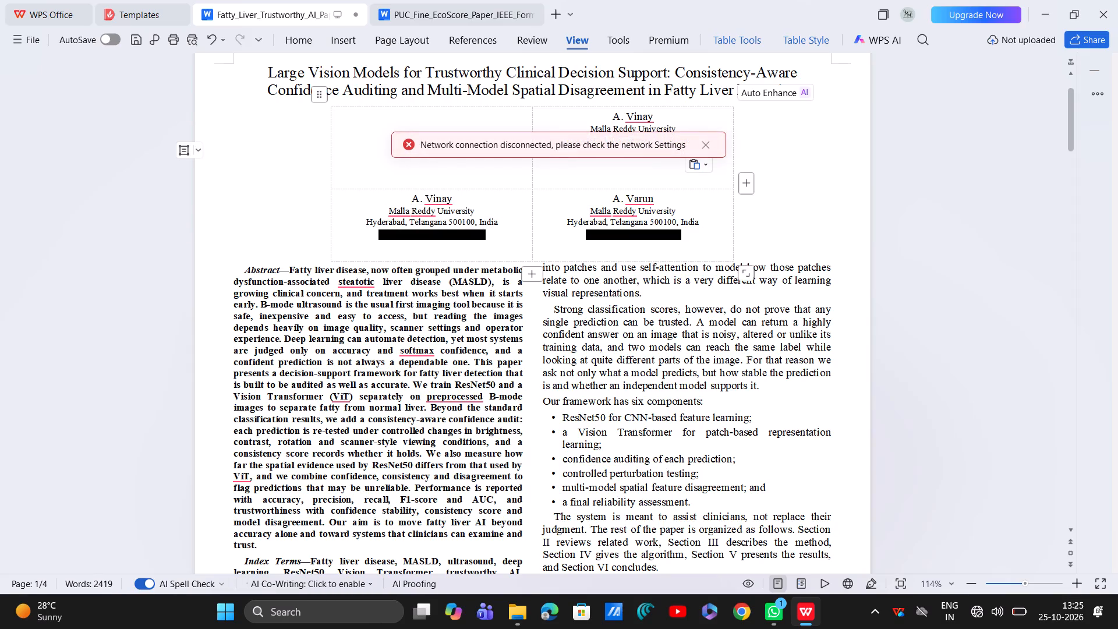
Replace the author details in the bottom row's first-column cell with a copy of those from the second-column cell beside it.
left_click_drag(609, 197, 686, 235)
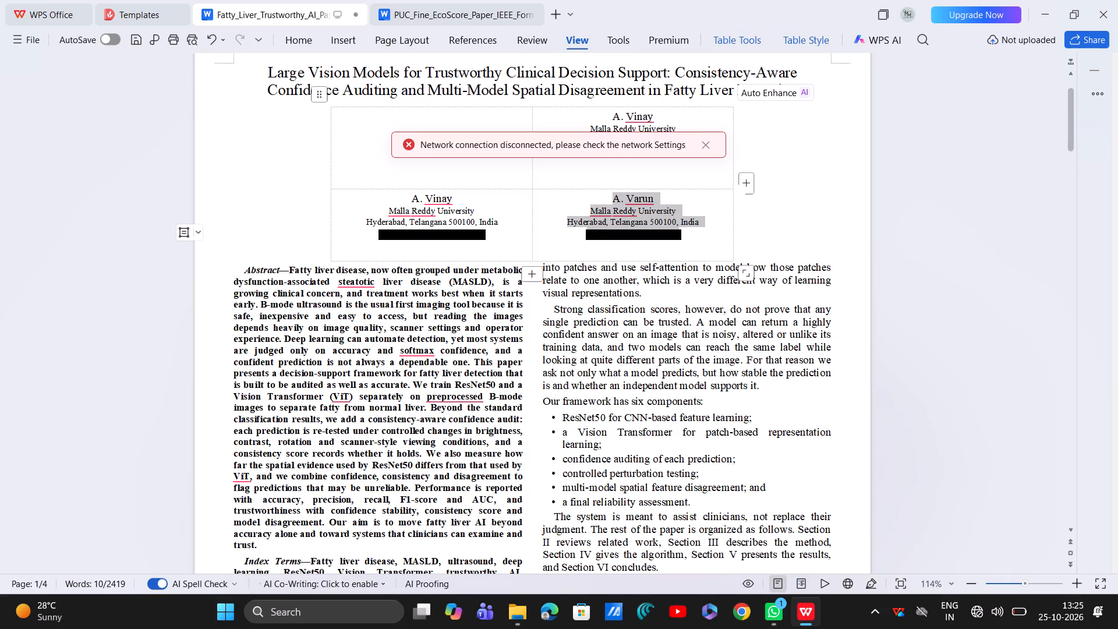
key("ctrl+c")
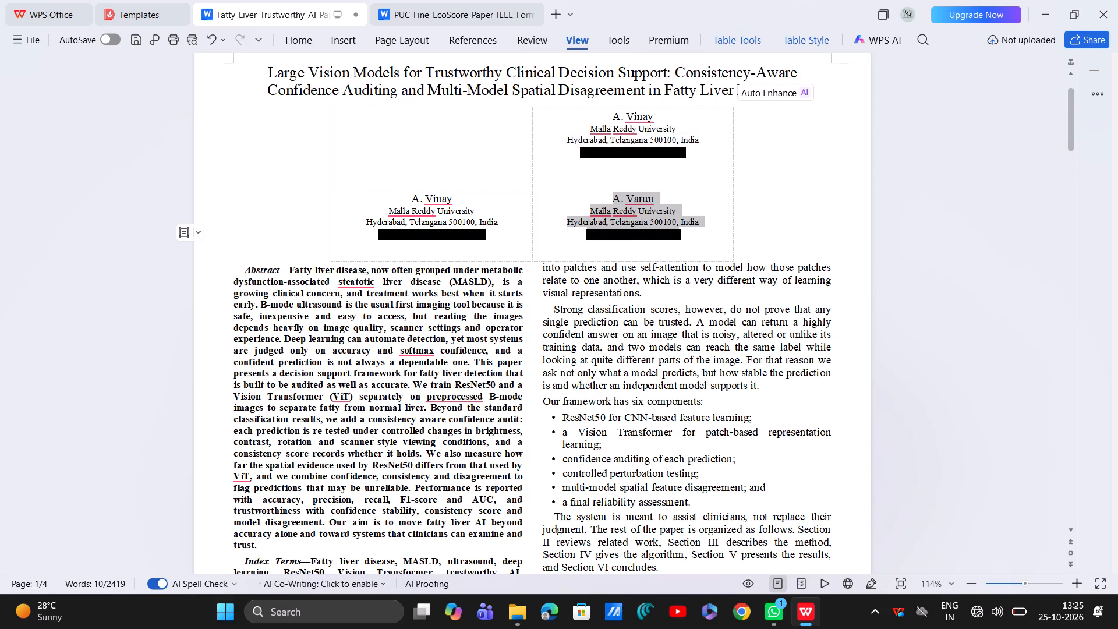
left_click(484, 239)
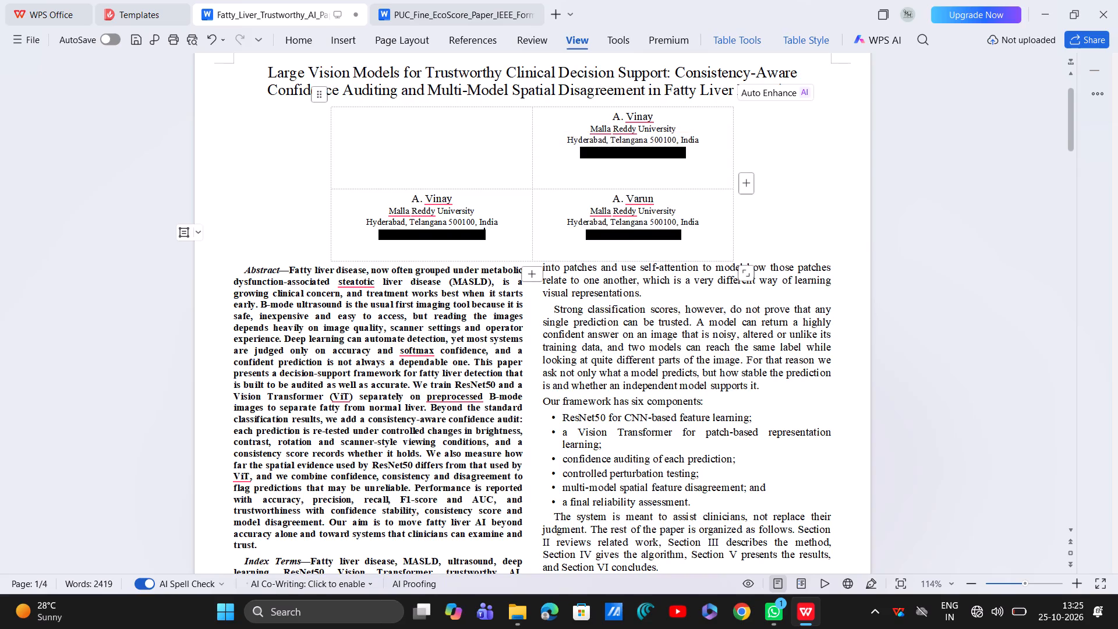
left_click_drag(484, 239, 401, 207)
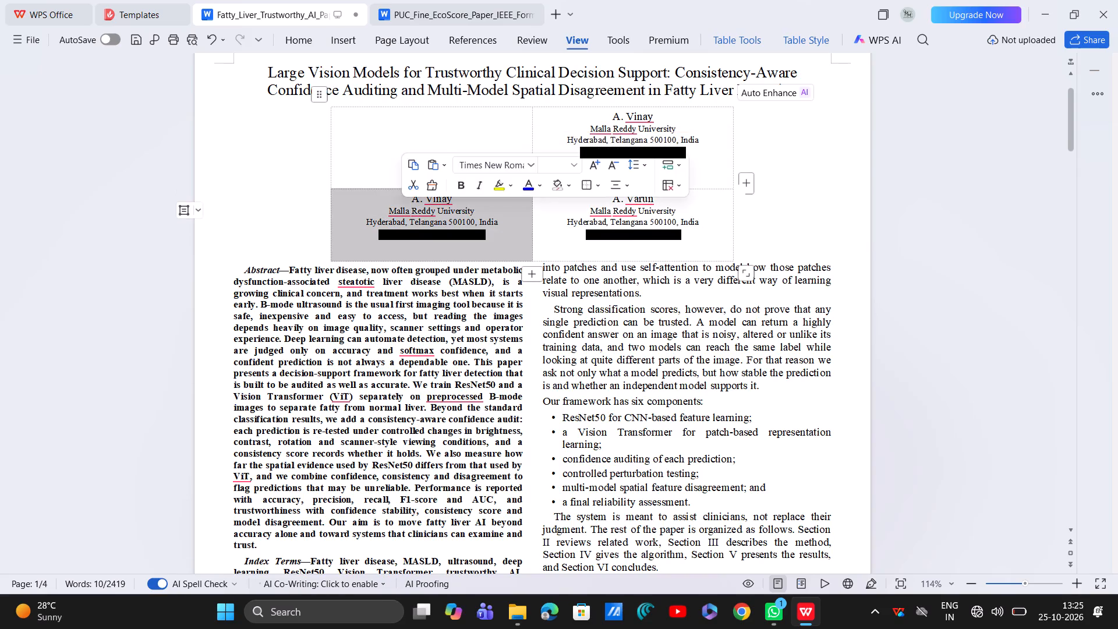
left_click(401, 207)
left_click(408, 198)
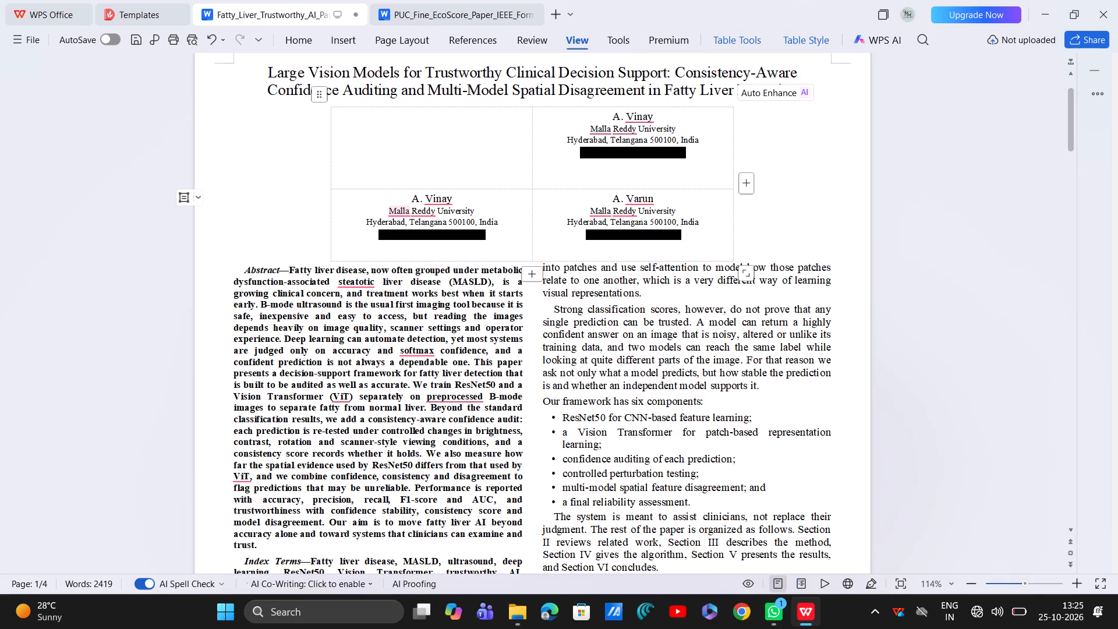
left_click_drag(408, 198, 486, 238)
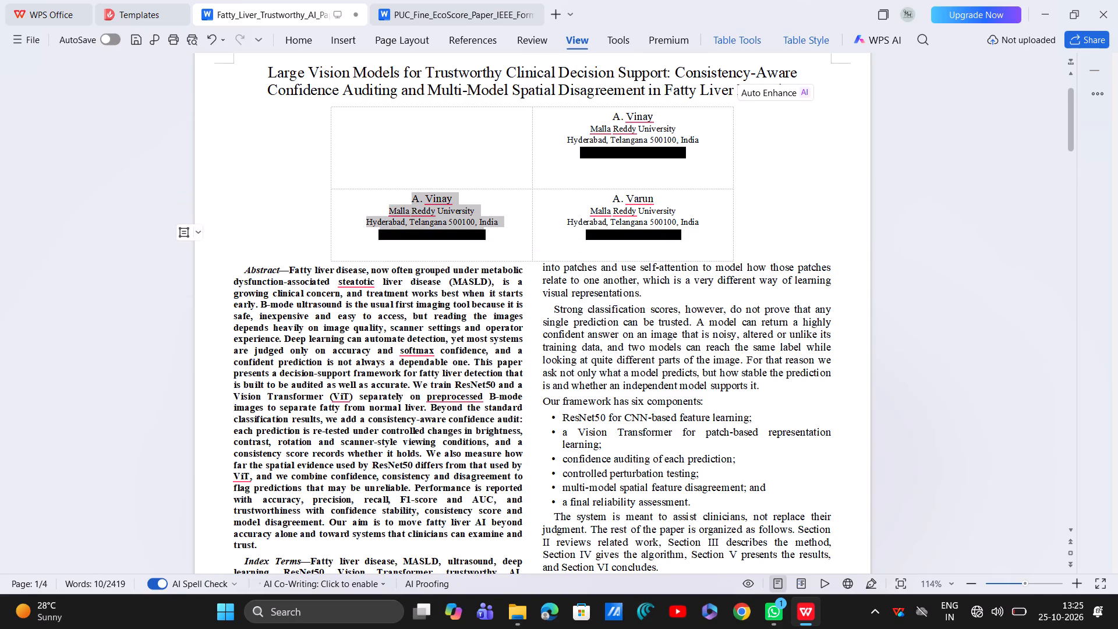
key("ctrl+v")
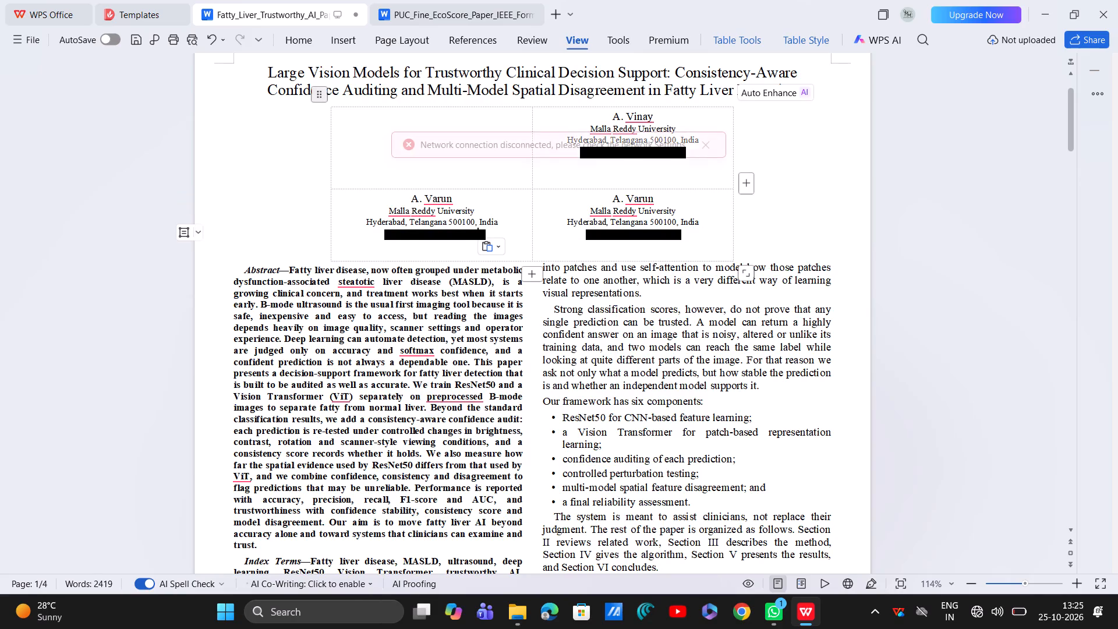
Copy the Assistant Professor's block from the PUC EcoScore paper into the fatty liver table's empty first cell and replace its name and email.
left_click(482, 14)
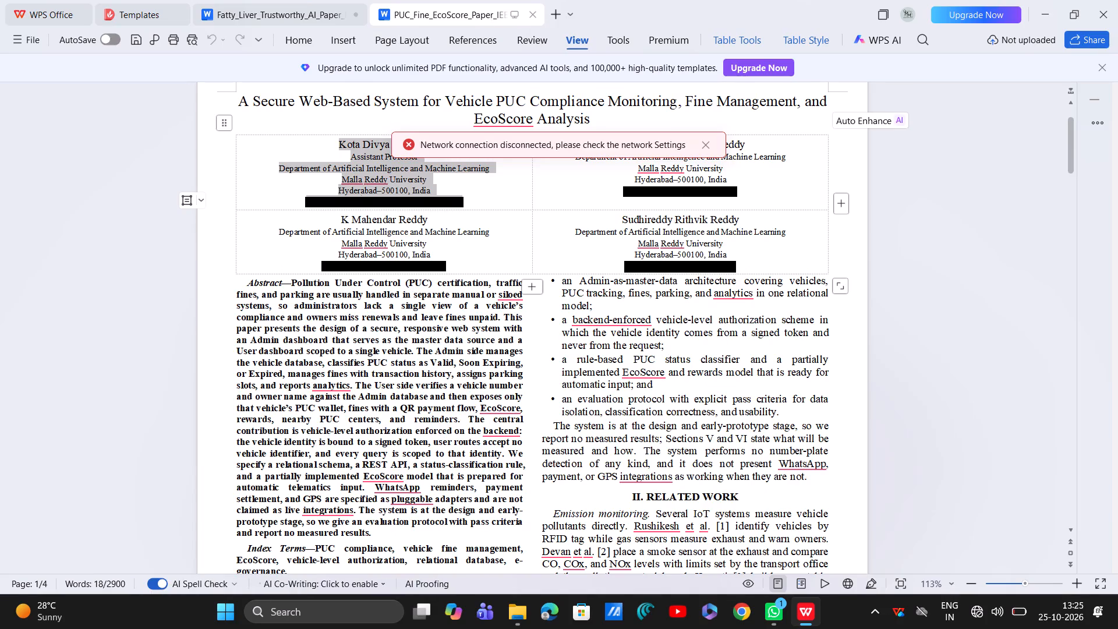
left_click(331, 146)
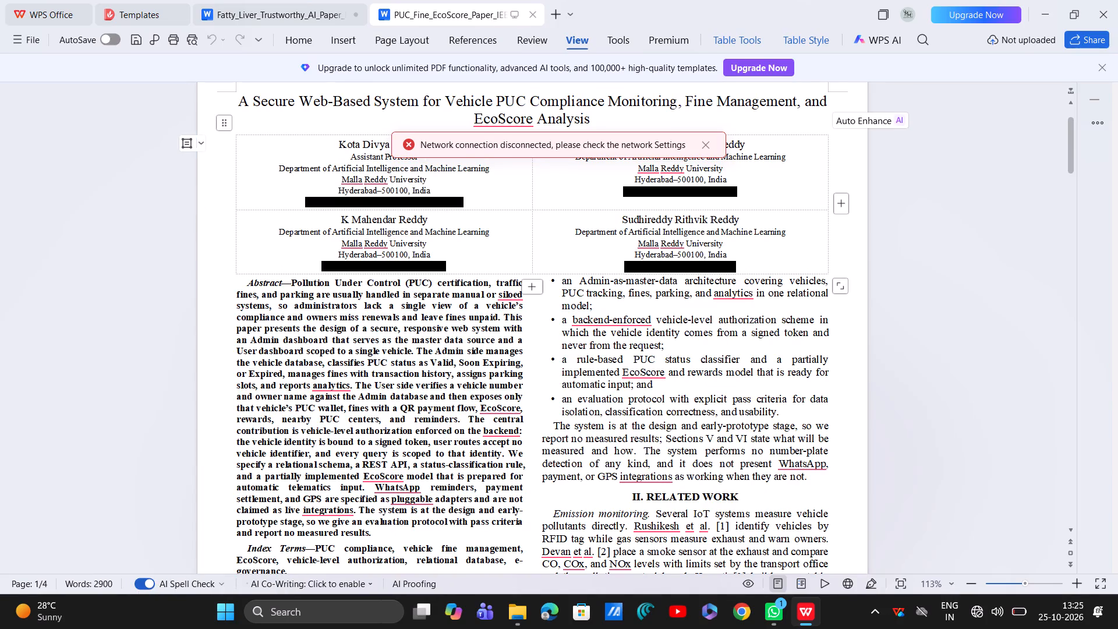
left_click_drag(336, 144, 474, 206)
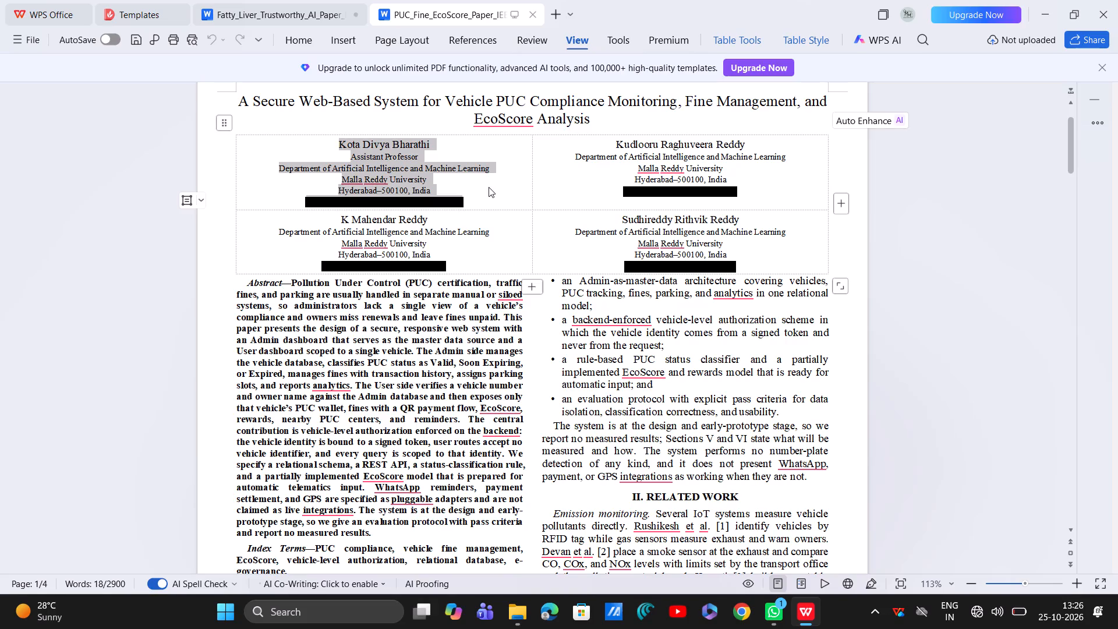
key("ctrl+c")
left_click(317, 17)
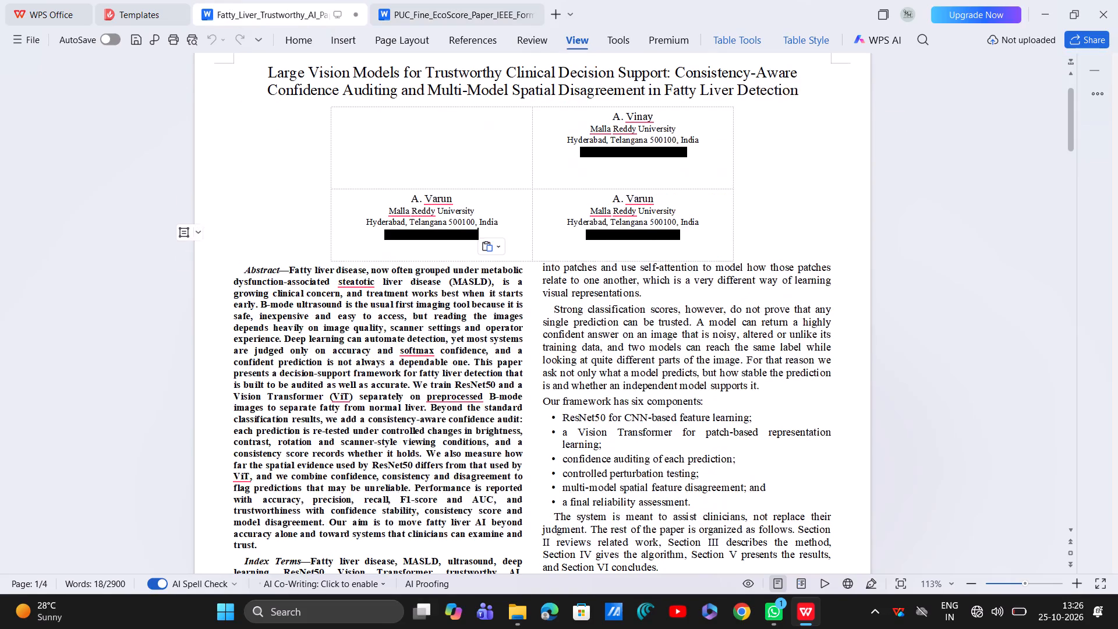
left_click(353, 123)
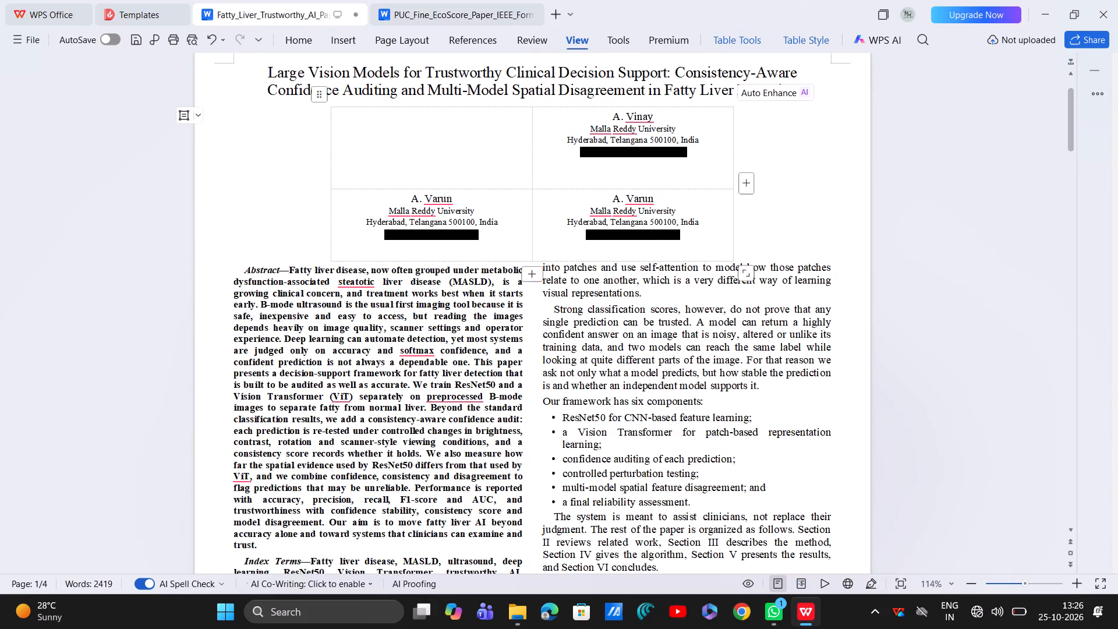
key("ctrl+v")
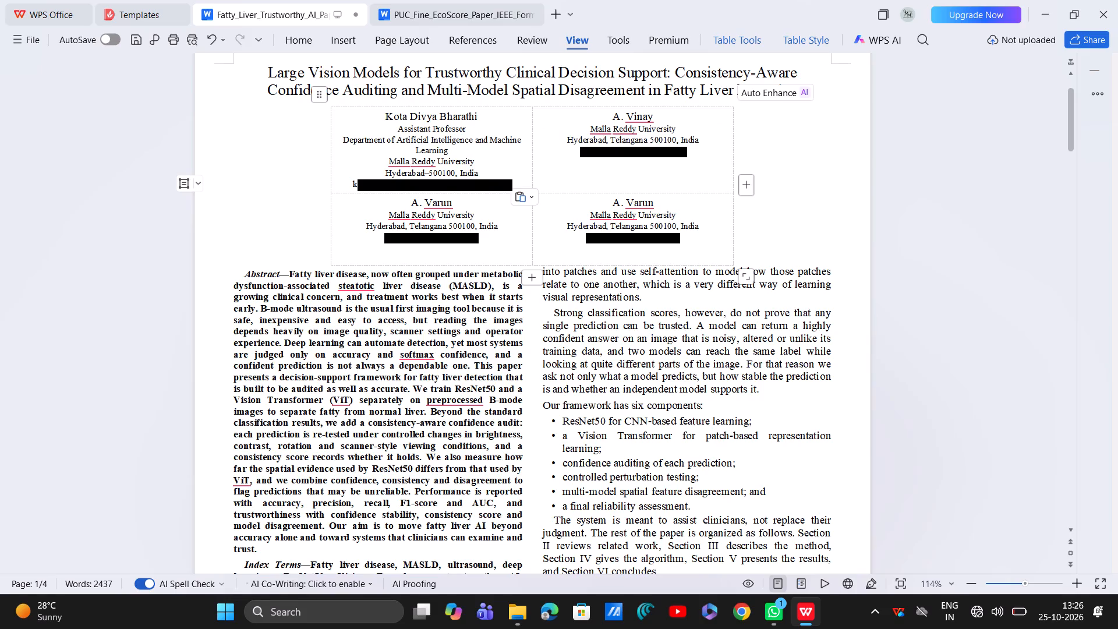
left_click(408, 185)
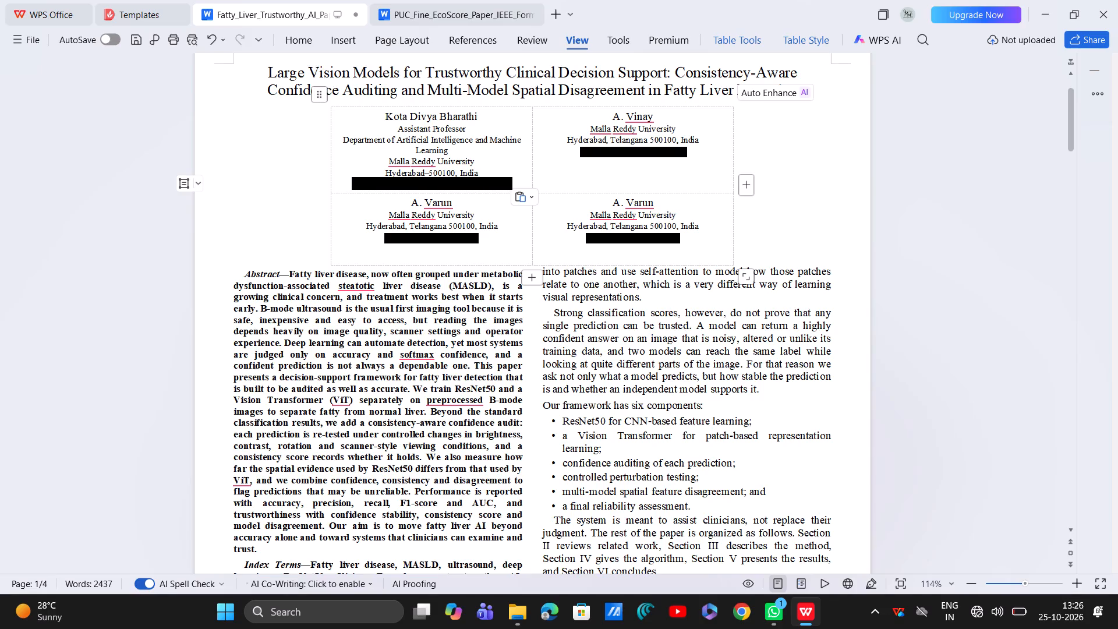
key("BackSpace")
key("BackSpace")
key("BackSpace")
key("BackSpace")
key("BackSpace")
key("BackSpace")
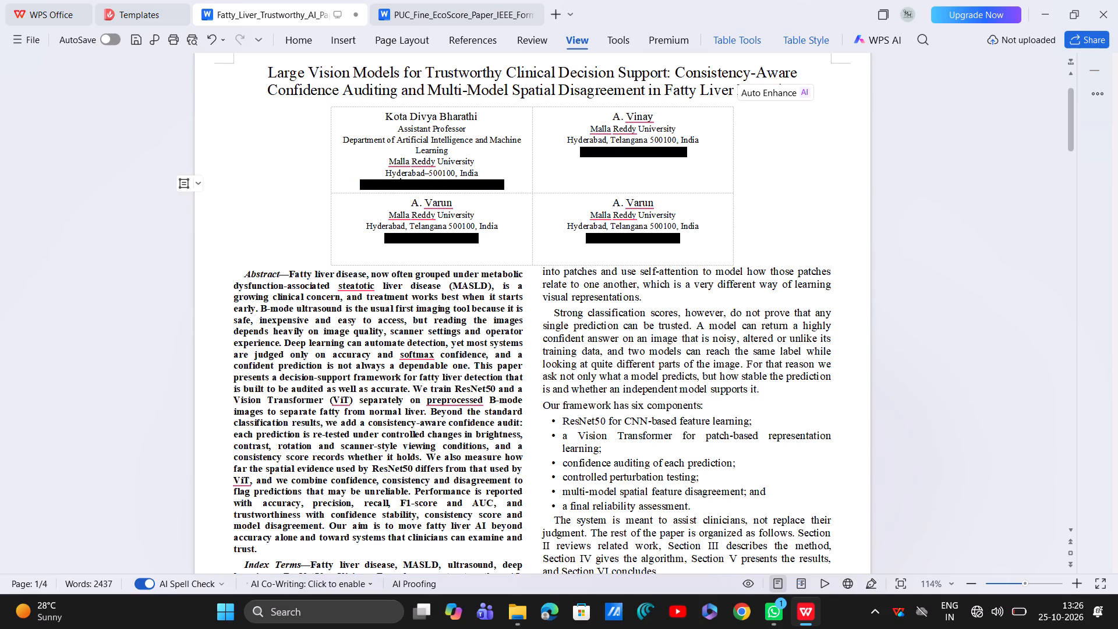
key("BackSpace")
key("BackSpace")
key("BackSpace")
key("BackSpace")
key("BackSpace")
key("BackSpace")
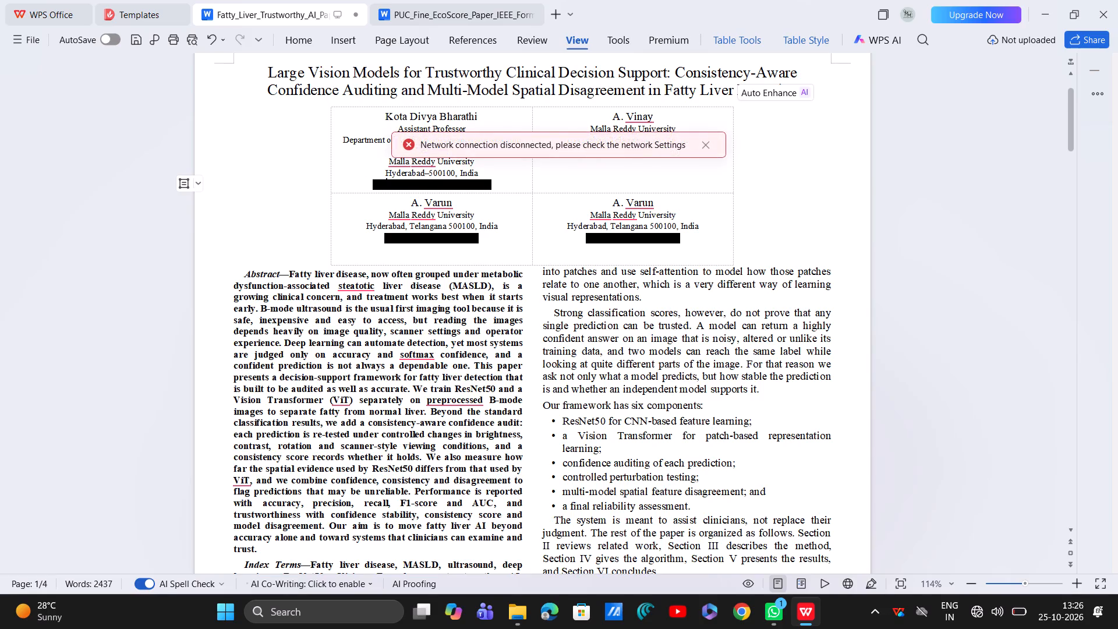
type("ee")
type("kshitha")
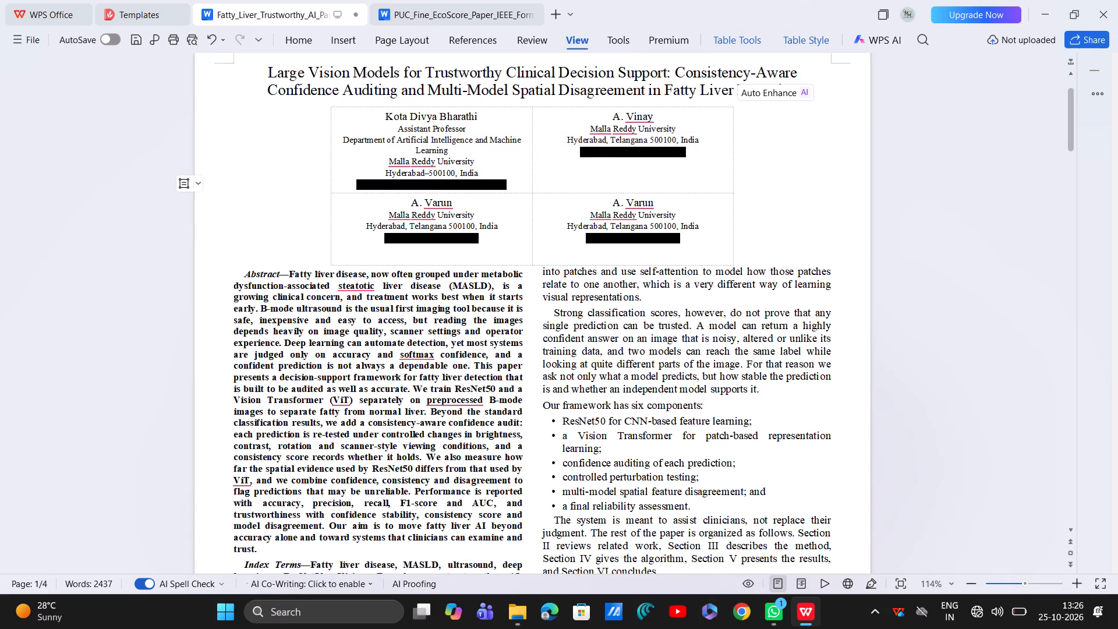
Replace the Assistant Professor's name in the author table's first cell with the new faculty author's initial and given name.
left_click(437, 112)
left_click(479, 118)
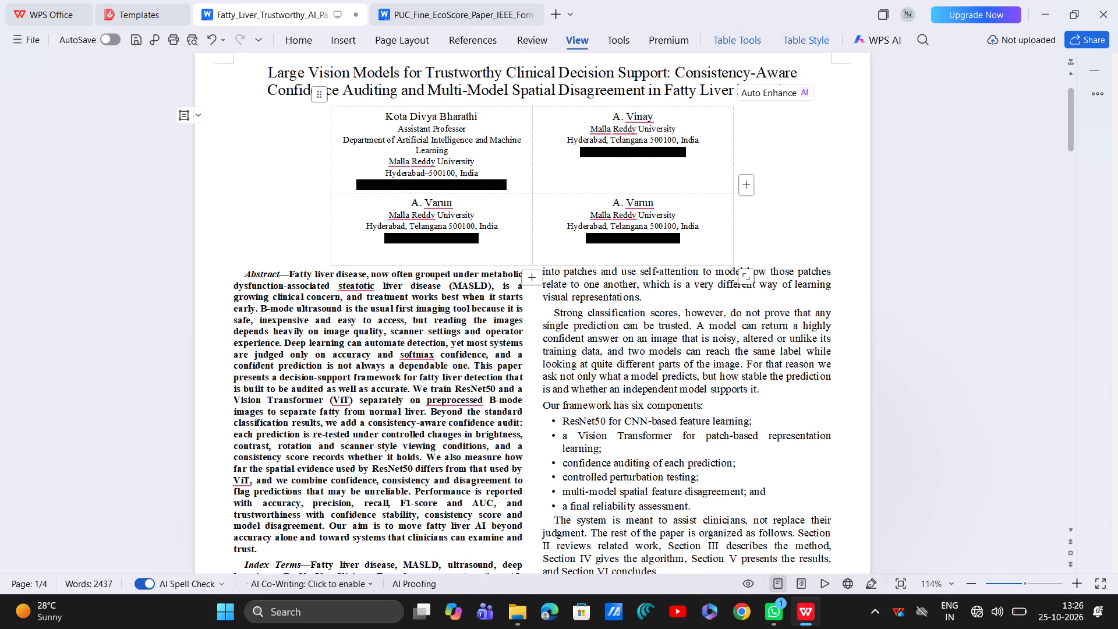
key("BackSpace")
key("BackSpace")
key("BackSpace")
key("BackSpace")
key("BackSpace")
key("BackSpace")
key("BackSpace")
key("BackSpace")
key("BackSpace")
key("BackSpace")
key("BackSpace")
key("BackSpace")
key("BackSpace")
key("BackSpace")
key("BackSpace")
key("BackSpace")
key("BackSpace")
key("BackSpace")
key("BackSpace")
key("BackSpace")
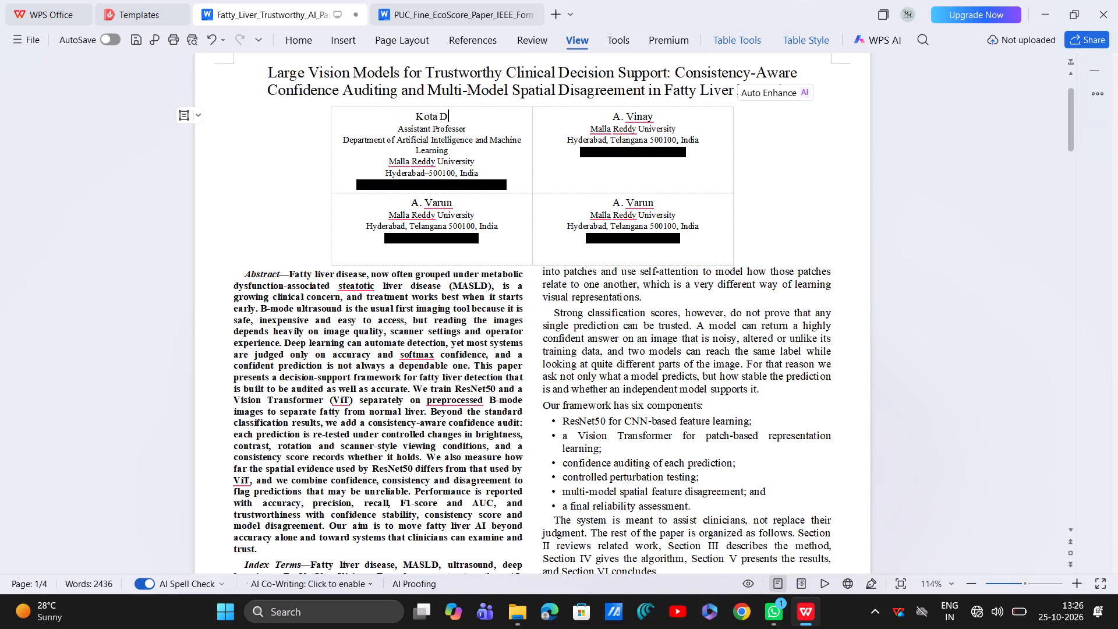
key("BackSpace")
key("BackSpace")
key("BackSpace")
key("BackSpace")
key("BackSpace")
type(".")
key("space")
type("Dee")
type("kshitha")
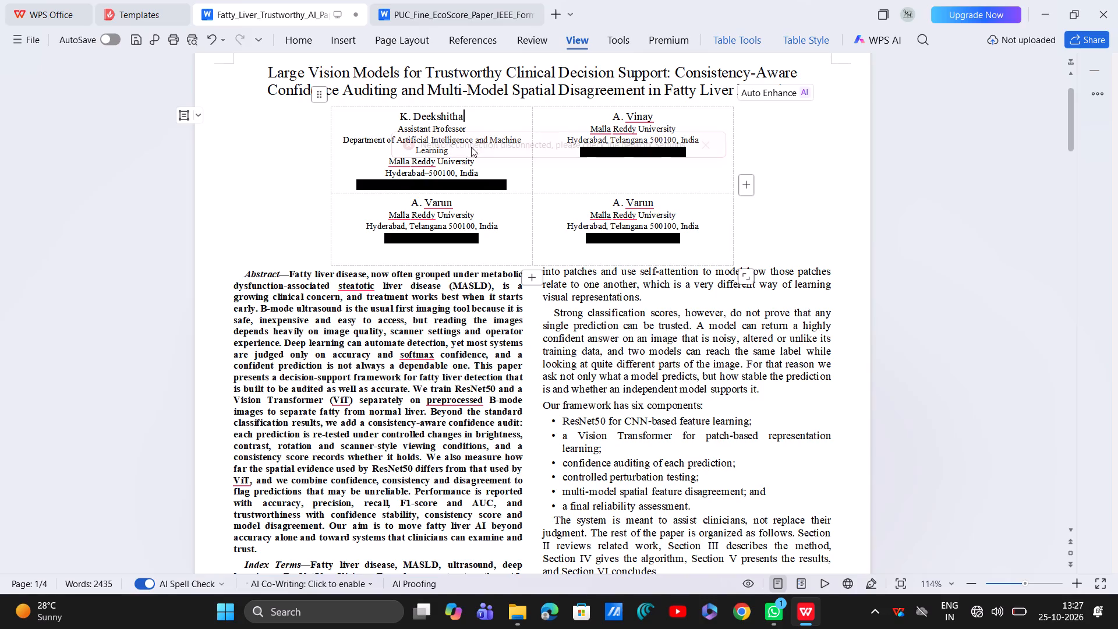
Place the text cursor at the end of the author's name in the bottom row's second-column cell.
left_click(568, 172)
left_click(656, 203)
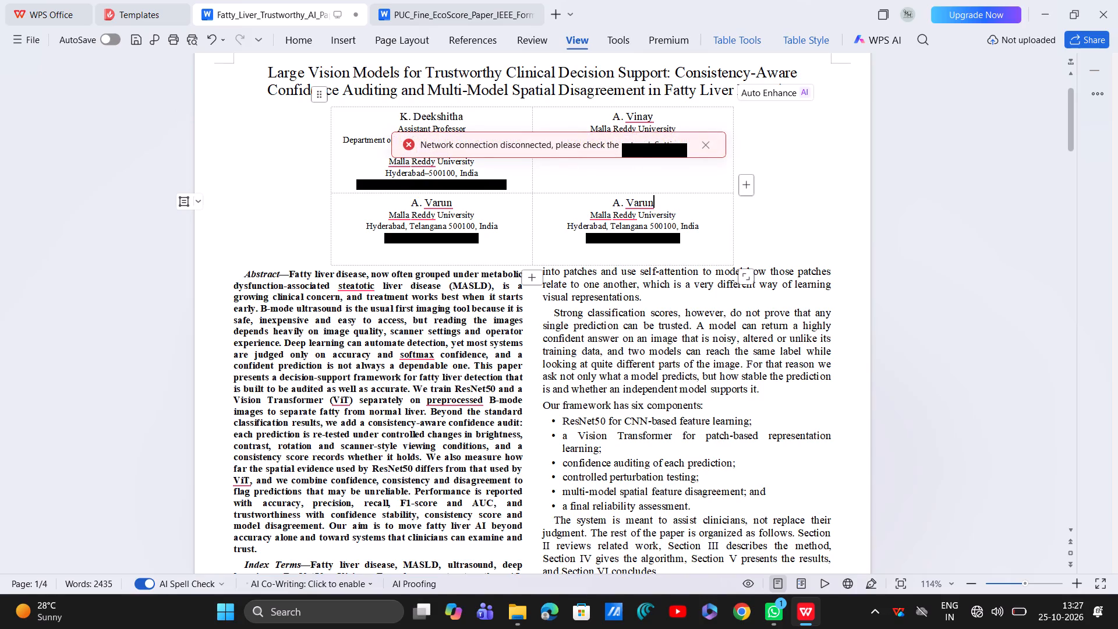
Replace the duplicated author name in the bottom row's second-column cell with the new fourth author's name.
key("BackSpace")
key("BackSpace")
key("BackSpace")
key("BackSpace")
key("BackSpace")
key("BackSpace")
key("BackSpace")
key("BackSpace")
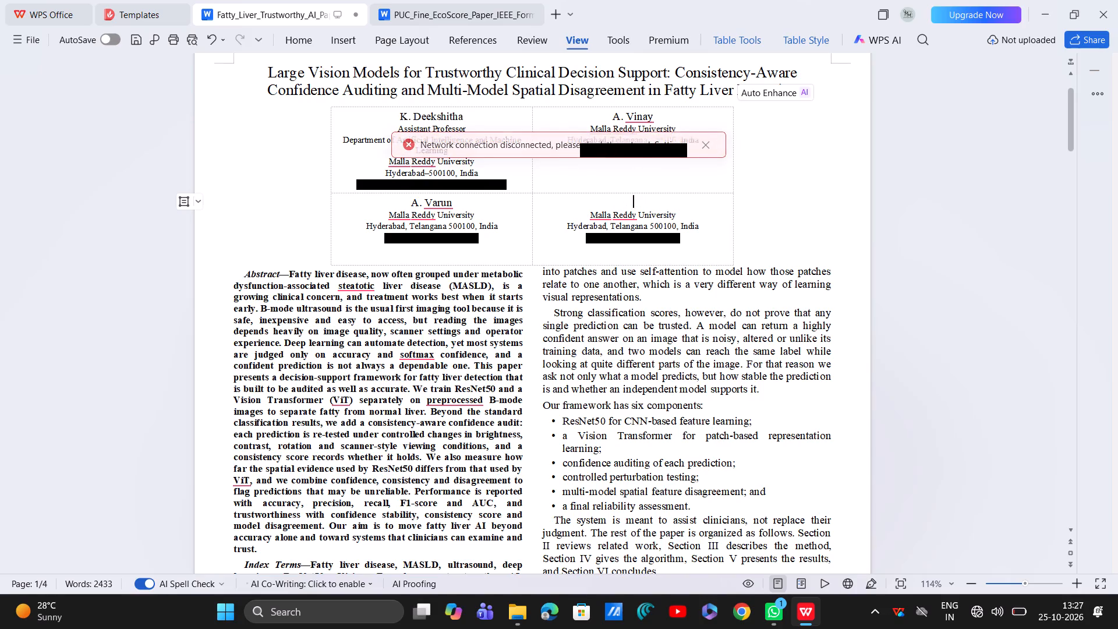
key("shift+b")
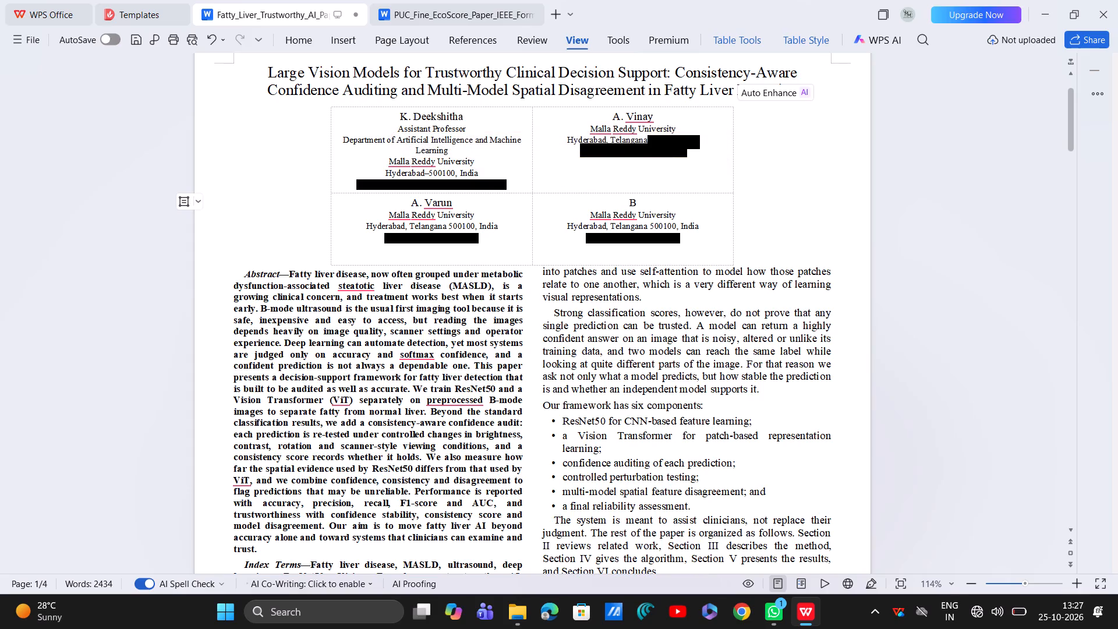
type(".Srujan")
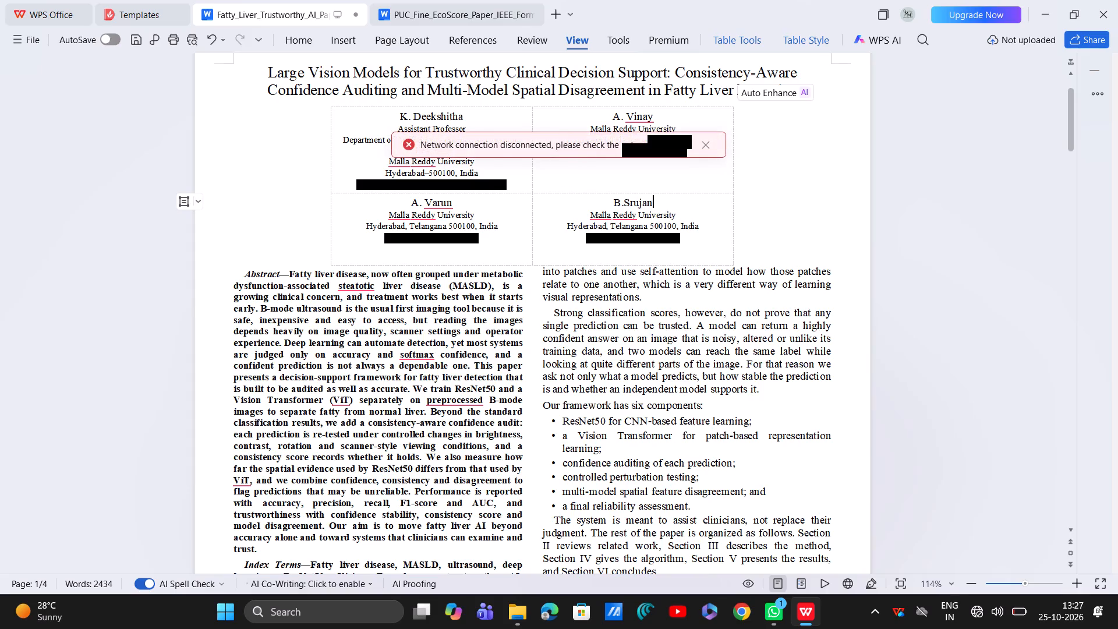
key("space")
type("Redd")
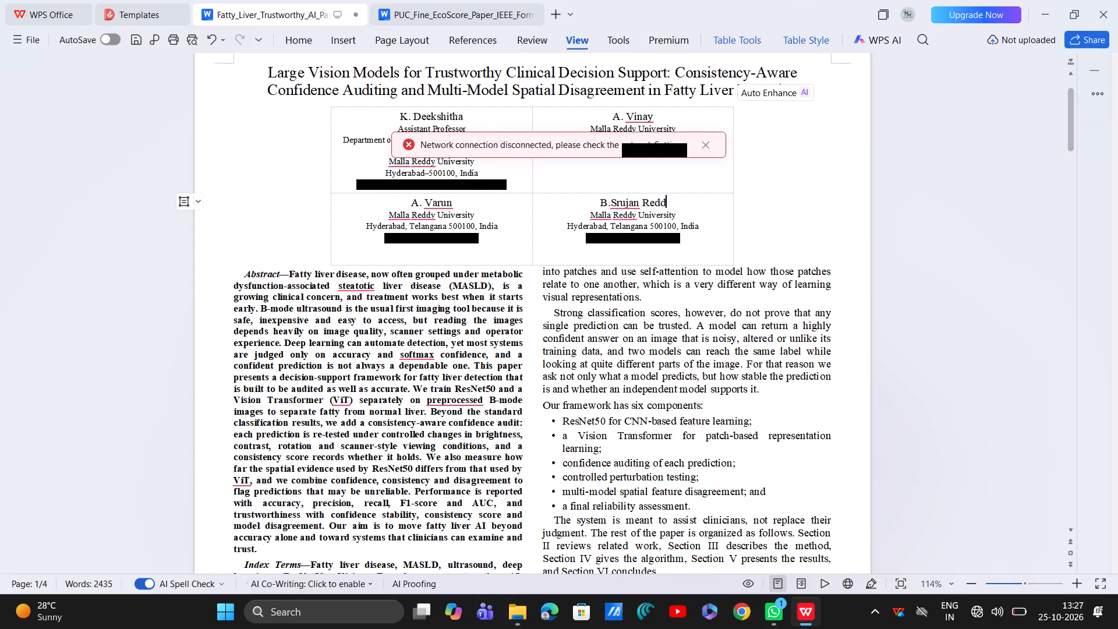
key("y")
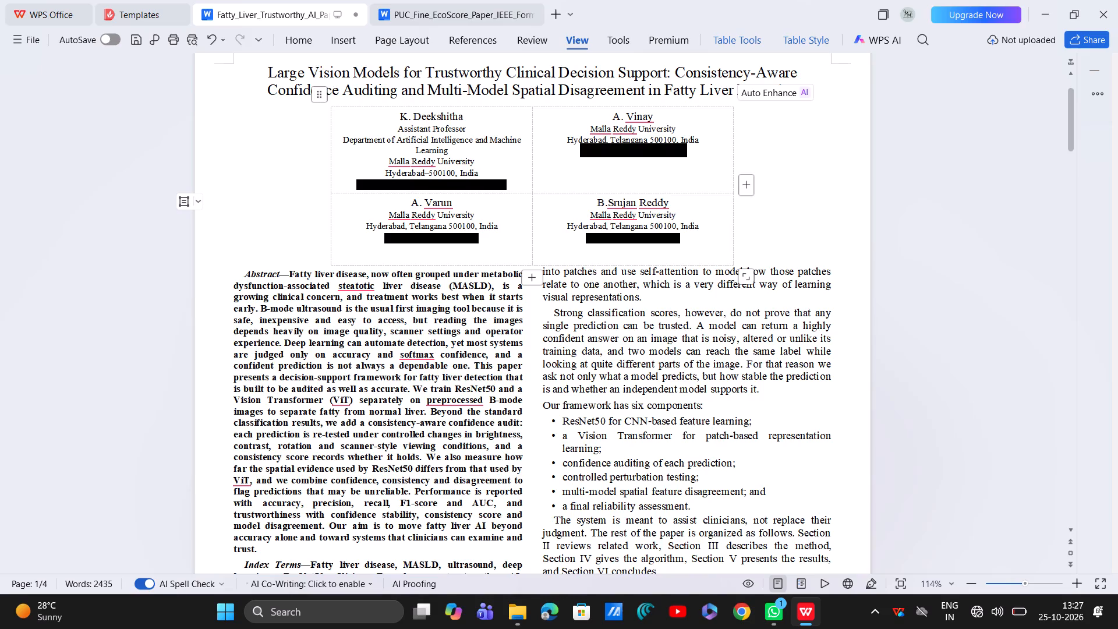
Replace the username part of the email in the bottom row's second-column cell with the fourth author's own.
left_click(634, 237)
key("BackSpace")
key("BackSpace")
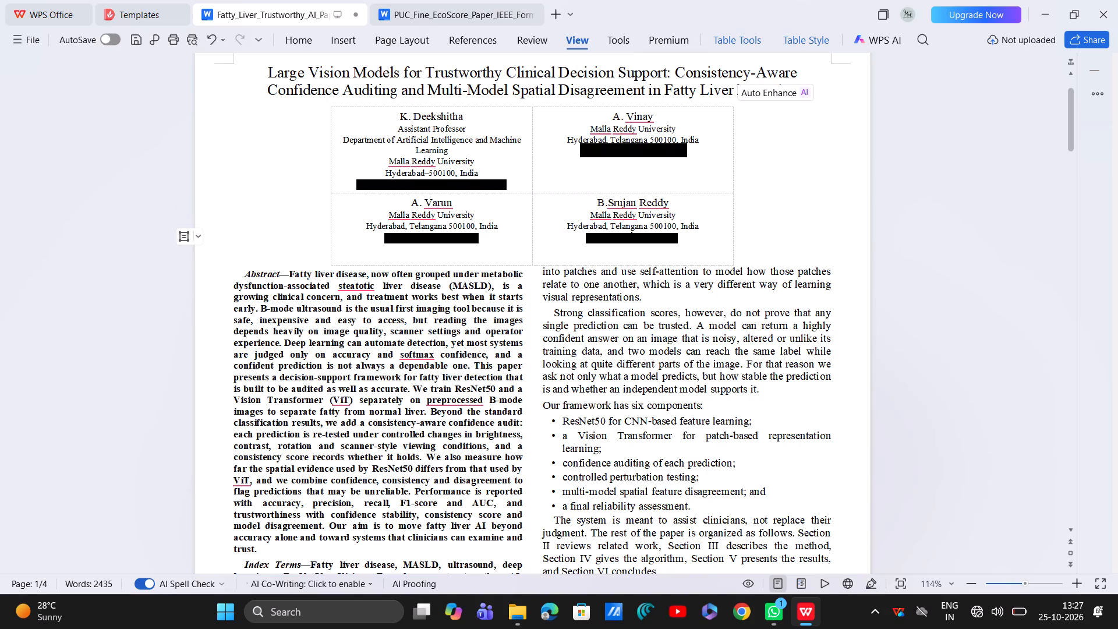
key("BackSpace")
key("BackSpace")
key("BackSpace")
key("BackSpace")
key("BackSpace")
key("BackSpace")
key("BackSpace")
key("BackSpace")
key("BackSpace")
key("BackSpace")
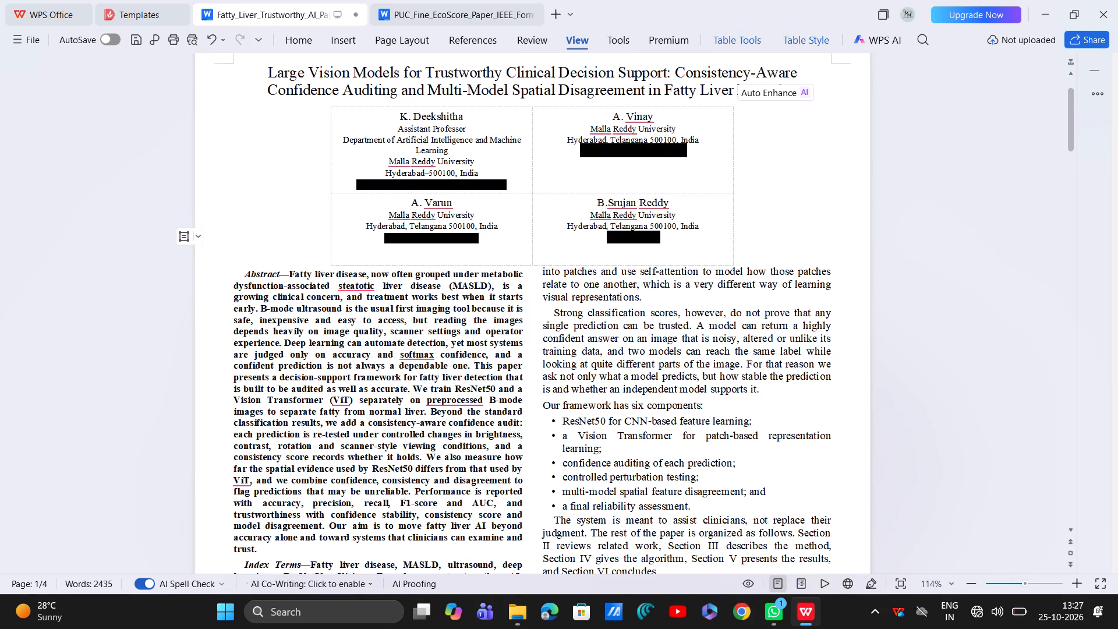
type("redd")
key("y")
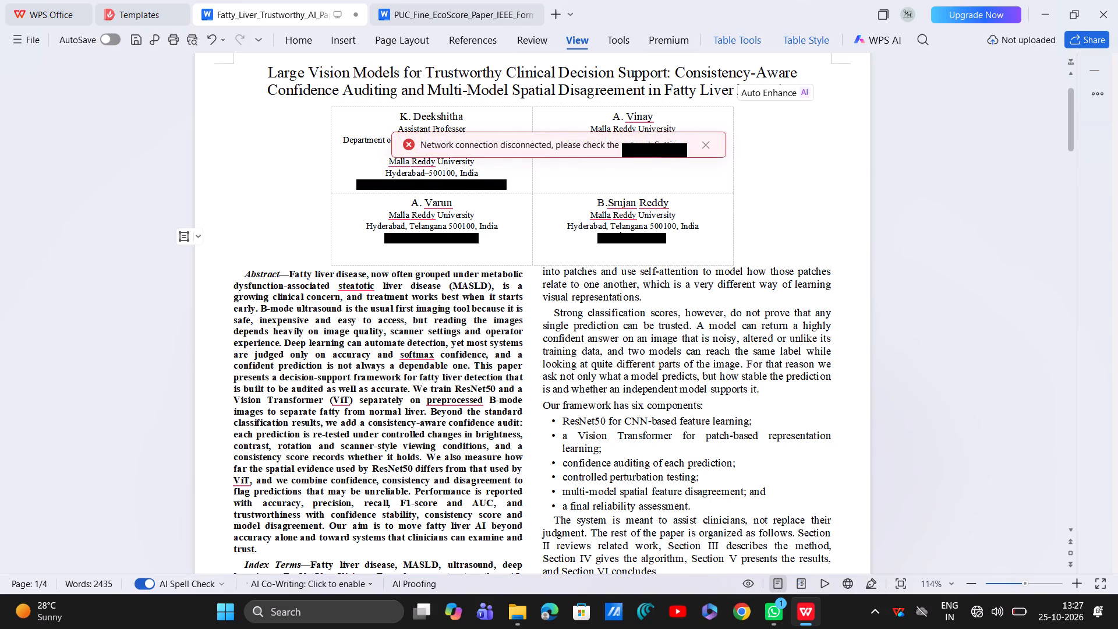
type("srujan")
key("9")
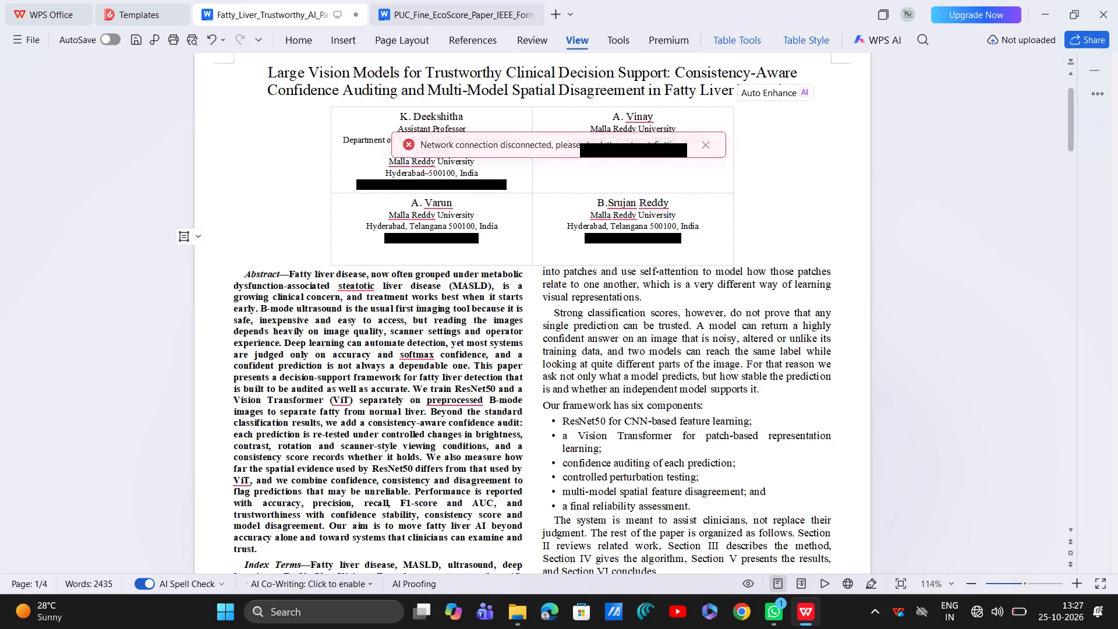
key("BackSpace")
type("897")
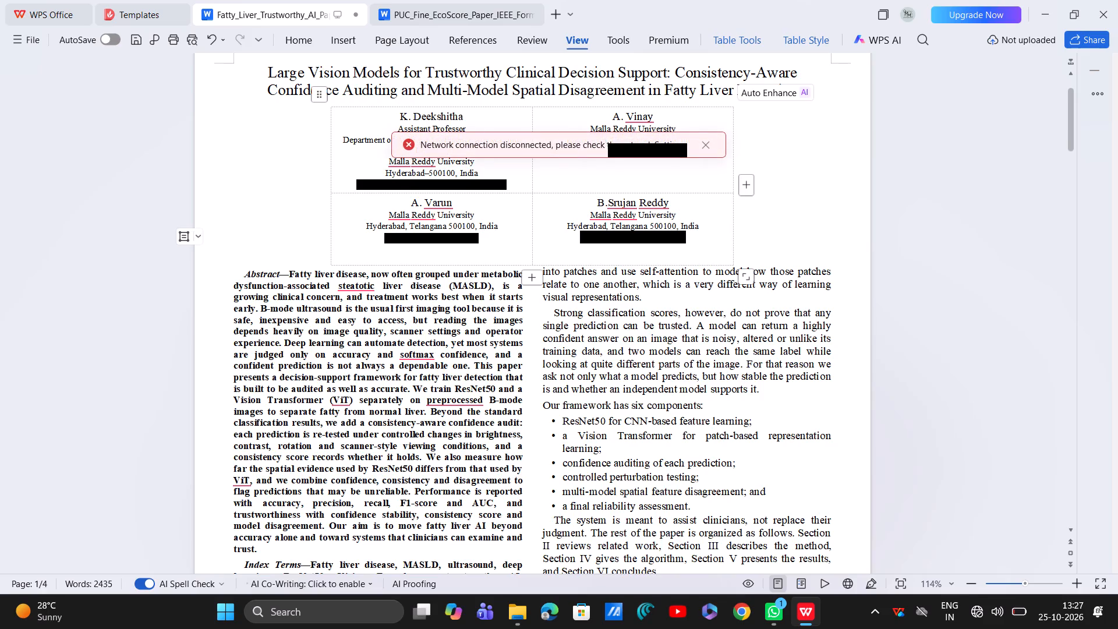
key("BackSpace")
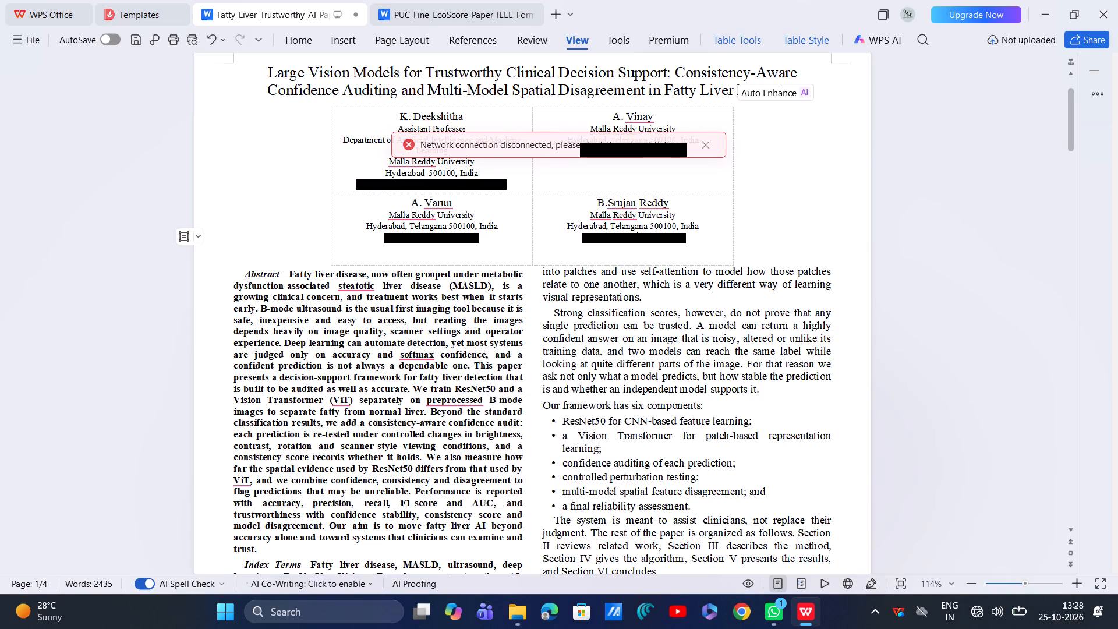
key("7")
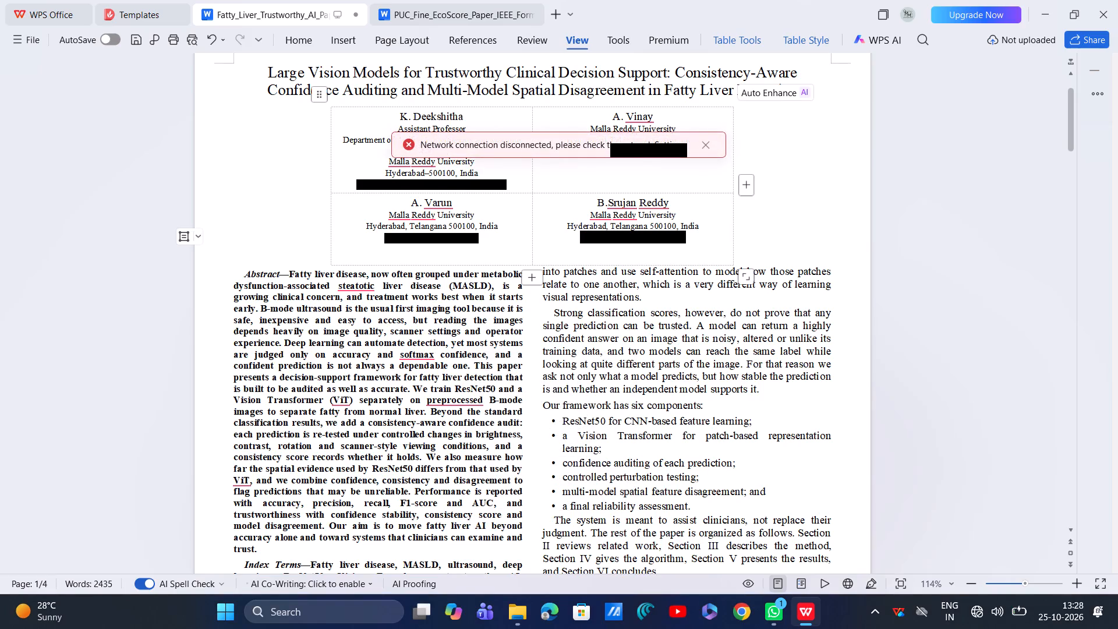
Copy "Department of Artificial Intelligence and Machine Learning" from the PUC EcoScore paper beneath the university line in the upper row's second-column cell, without a blank line.
left_click(429, 13)
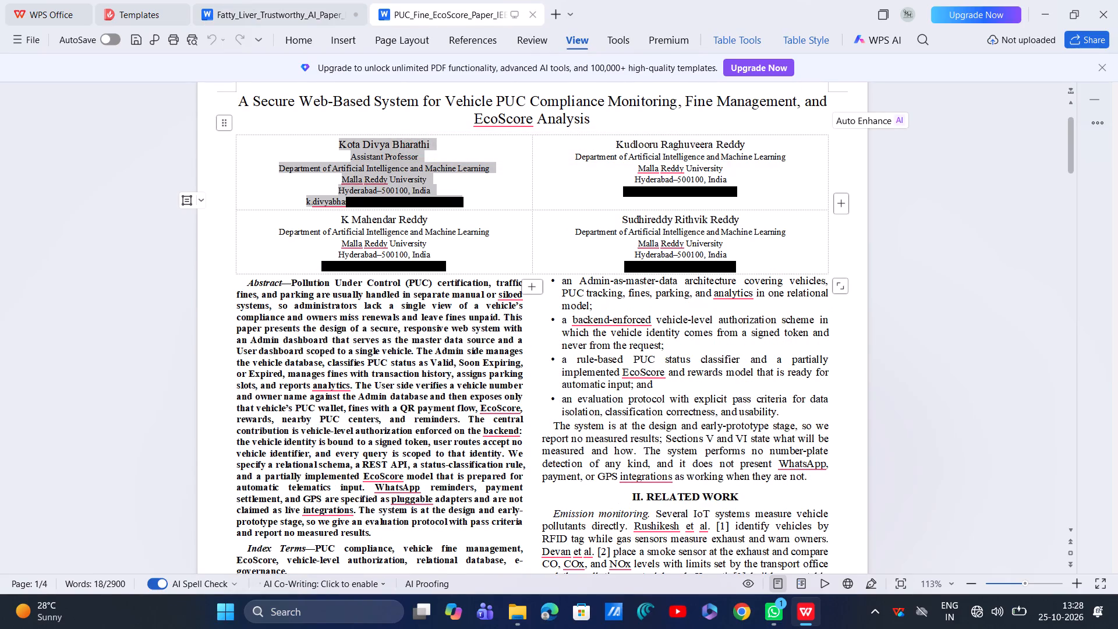
left_click_drag(576, 156, 798, 156)
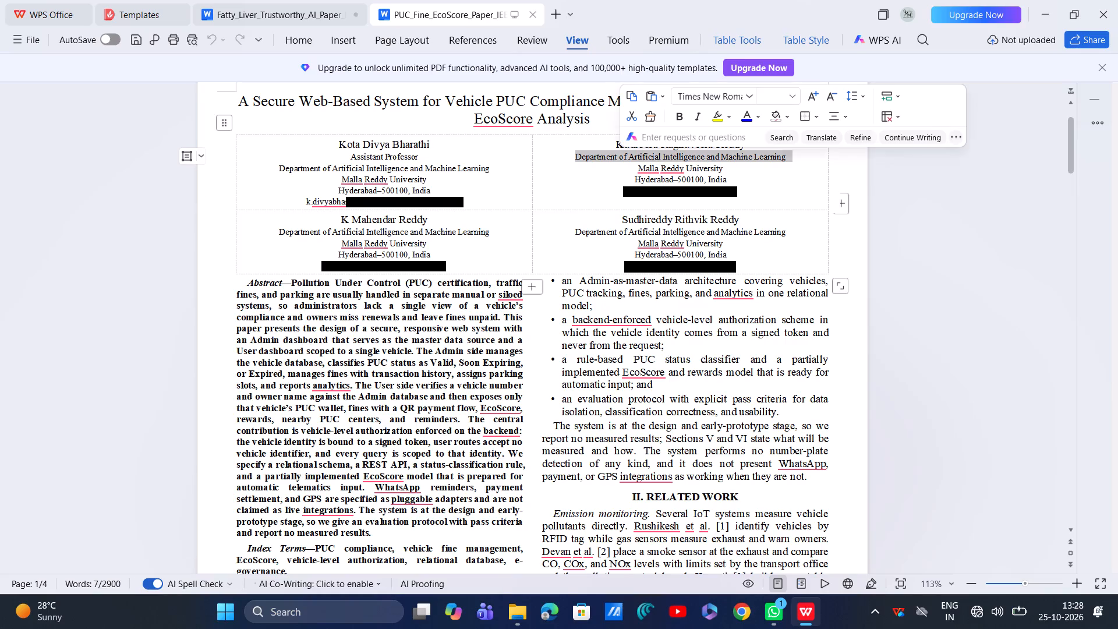
key("ctrl+c")
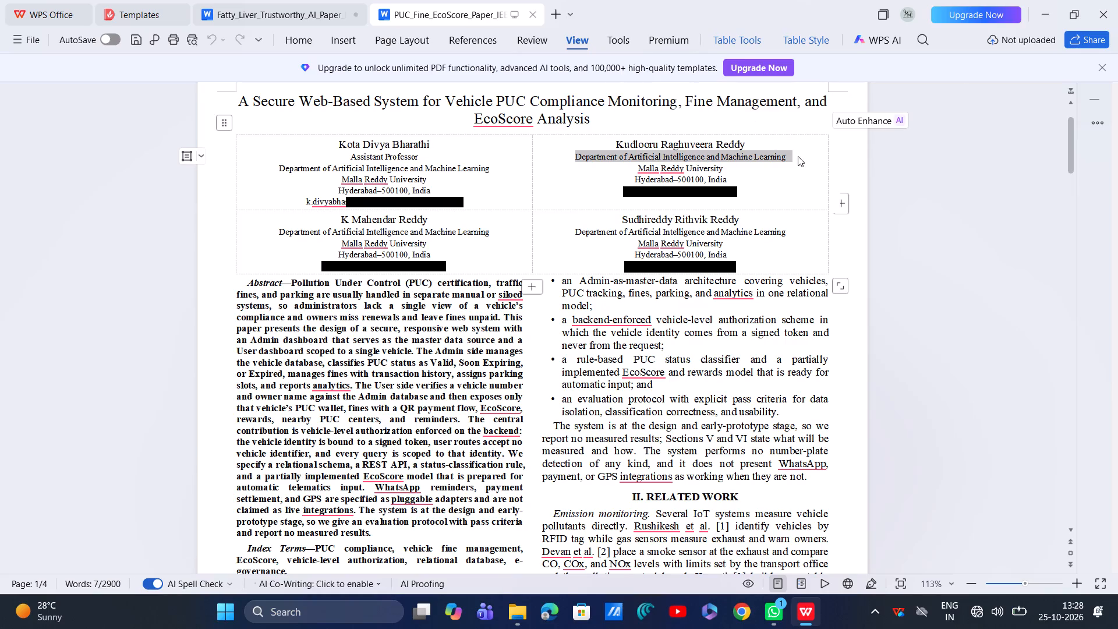
left_click(282, 15)
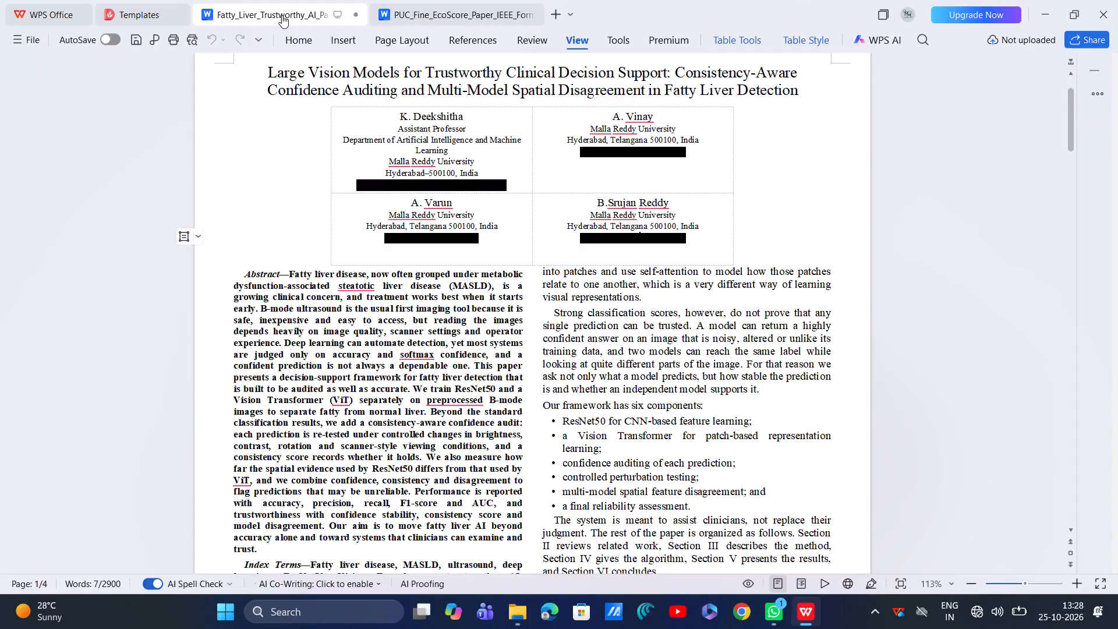
left_click(678, 127)
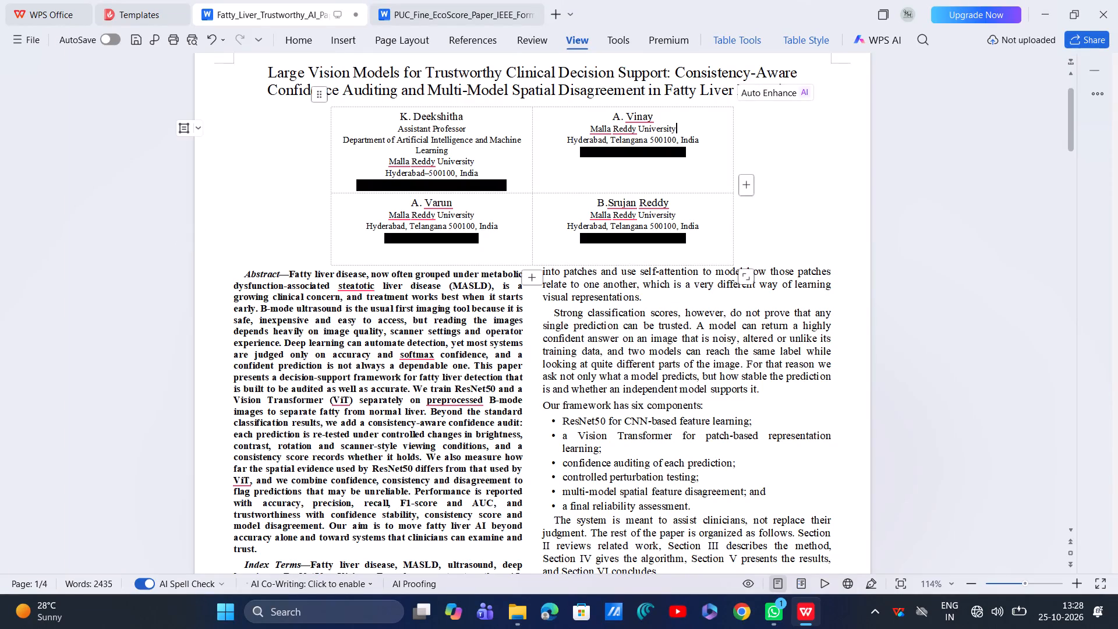
key("Return")
key("ctrl+v")
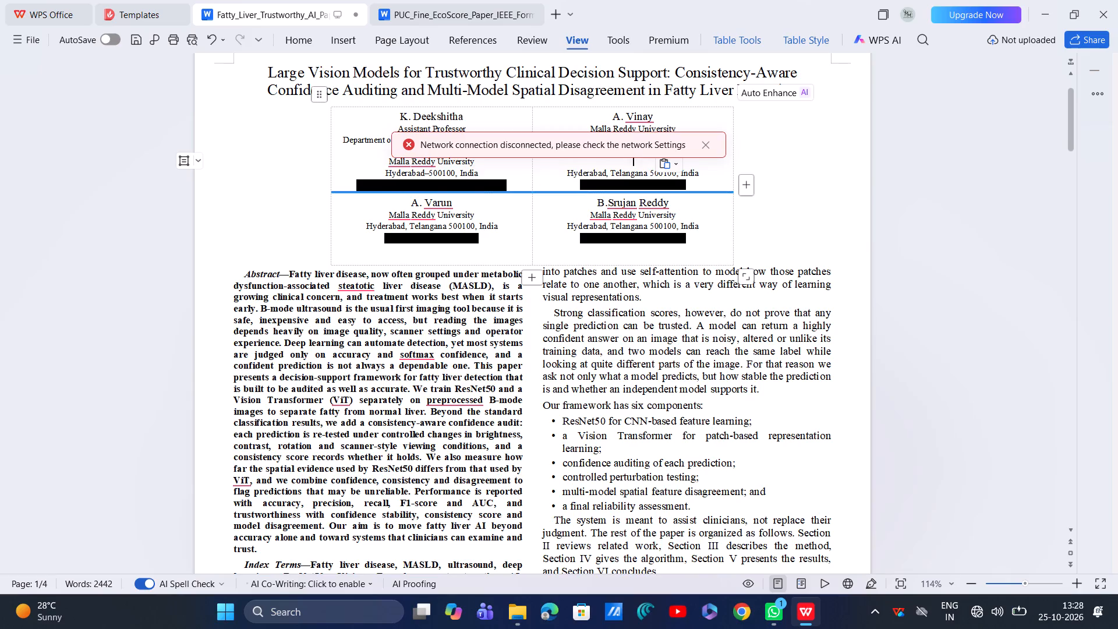
key("BackSpace")
key("BackSpace")
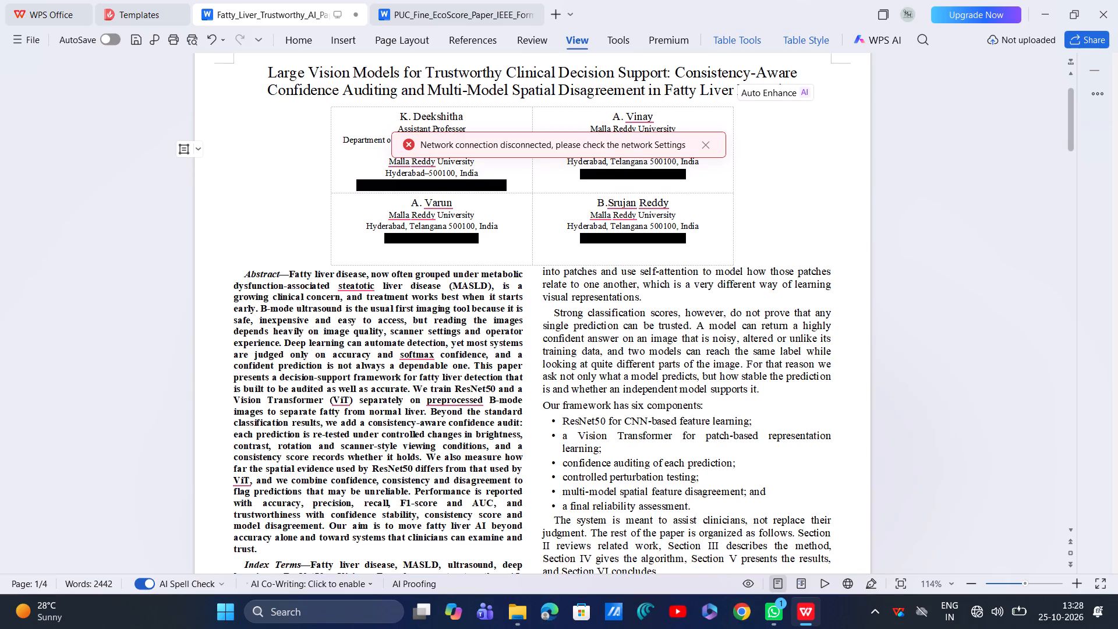
Paste "Department of Artificial Intelligence and Machine Learning" beneath the university line in the bottom row's first-column cell, without a blank line.
left_click(478, 212)
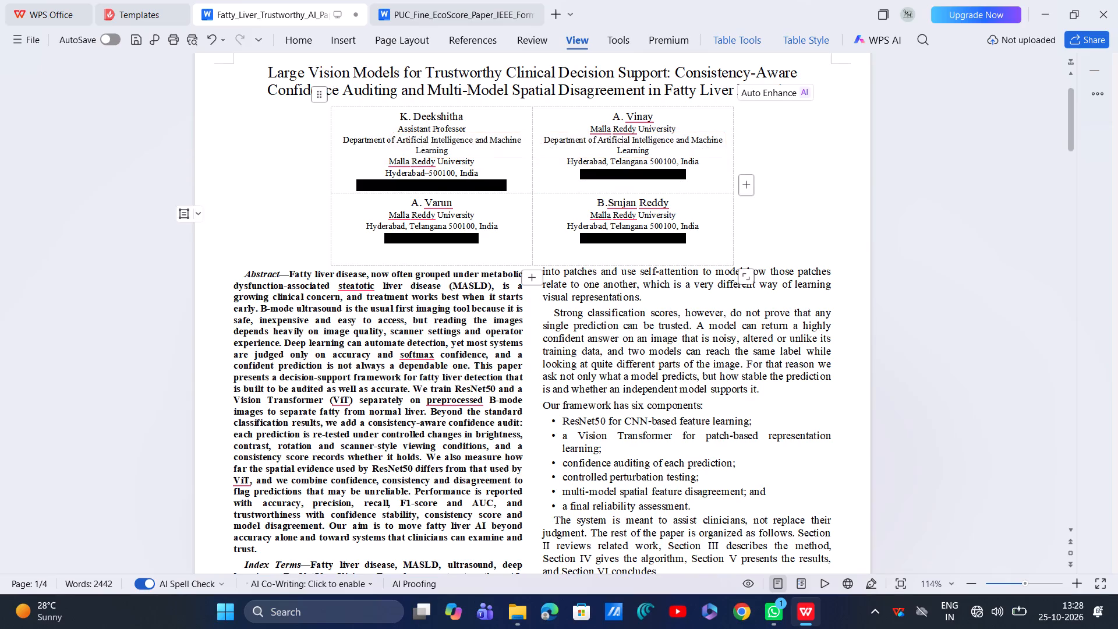
key("Return")
key("ctrl+v")
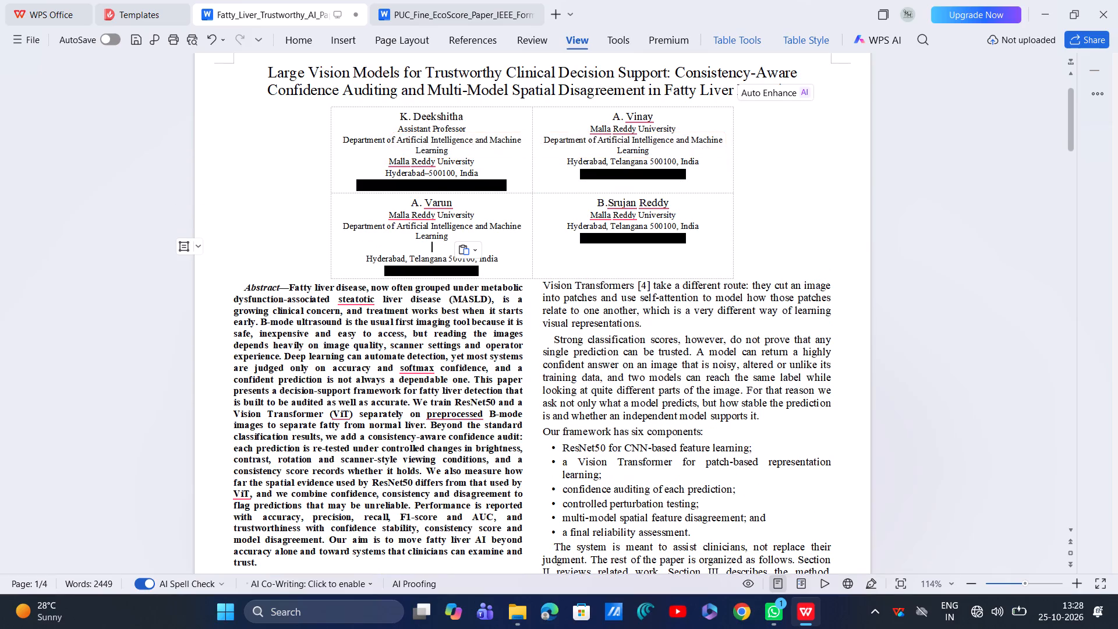
key("BackSpace")
key("BackSpace")
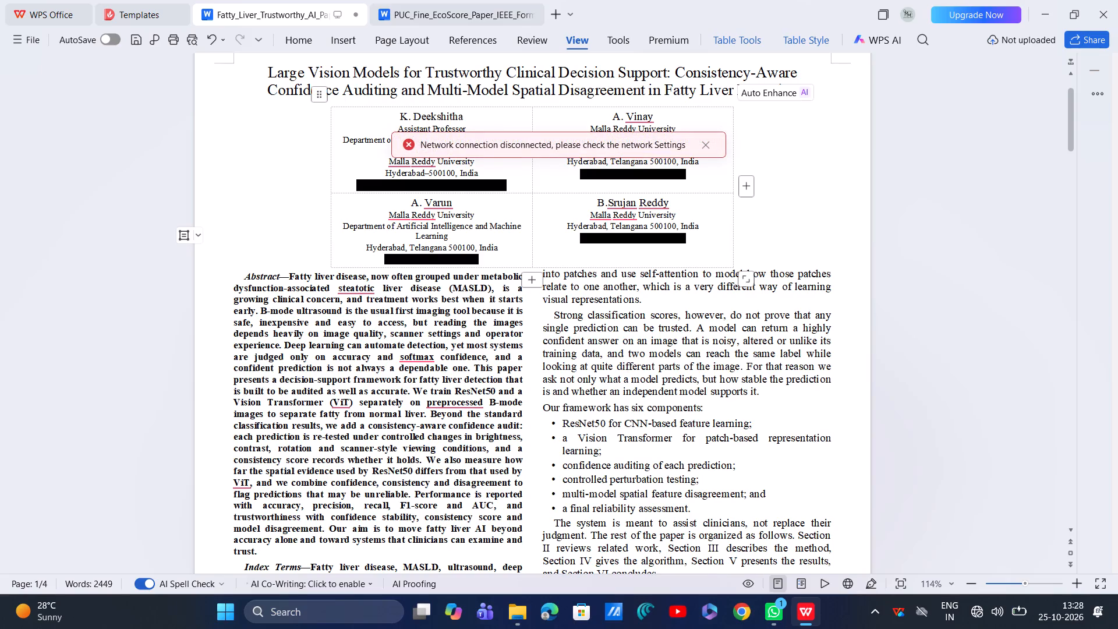
Paste the same department line directly beneath the author's name in the bottom row's second-column cell, without a list letter or blank line.
left_click(675, 199)
key("Return")
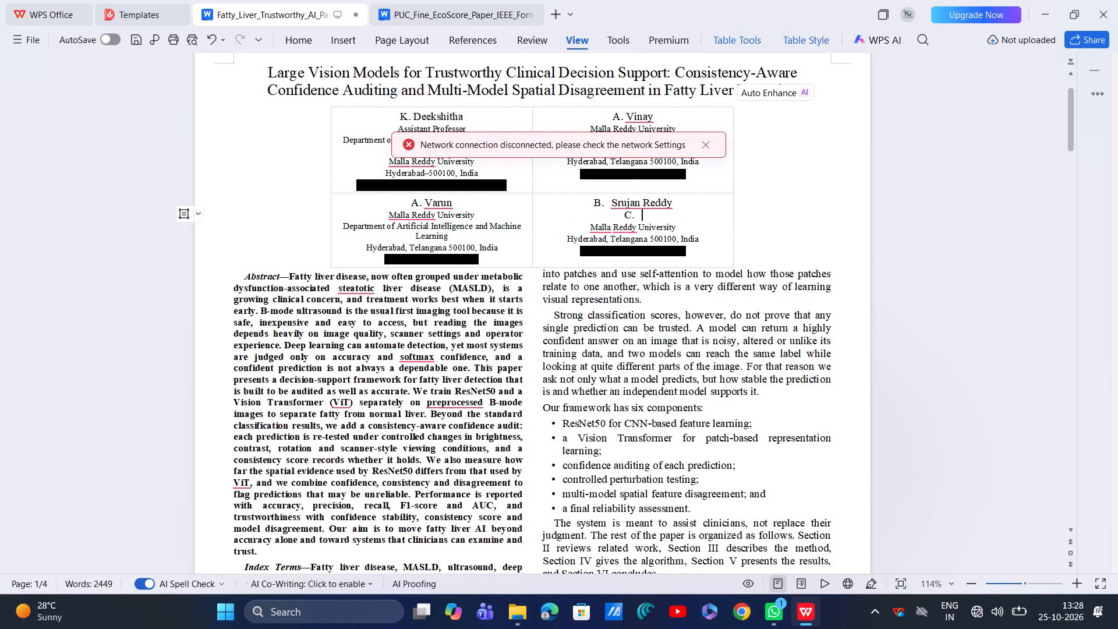
key("BackSpace")
key("BackSpace")
key("ctrl+v")
key("BackSpace")
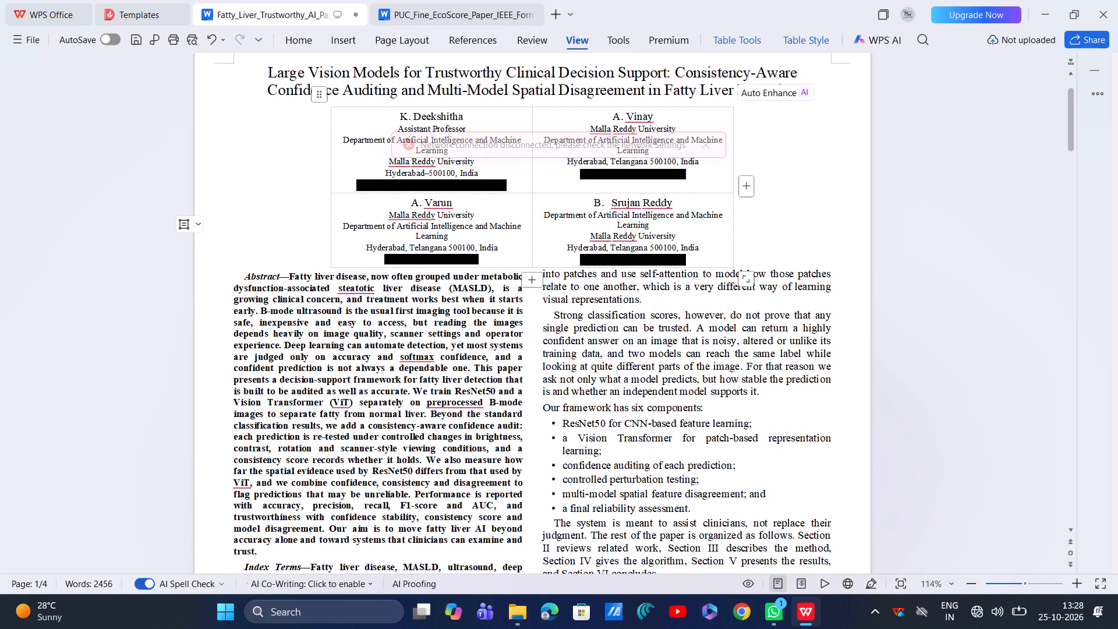
Widen the author table on both sides so each department name fits on a single line.
left_click_drag(331, 162, 273, 164)
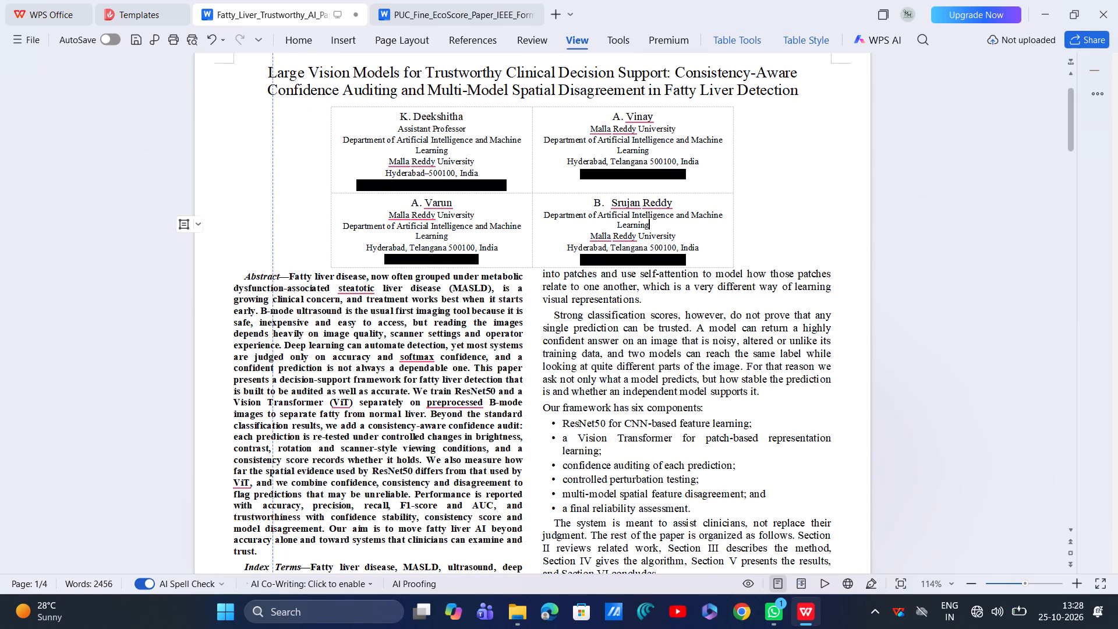
left_click_drag(273, 164, 270, 161)
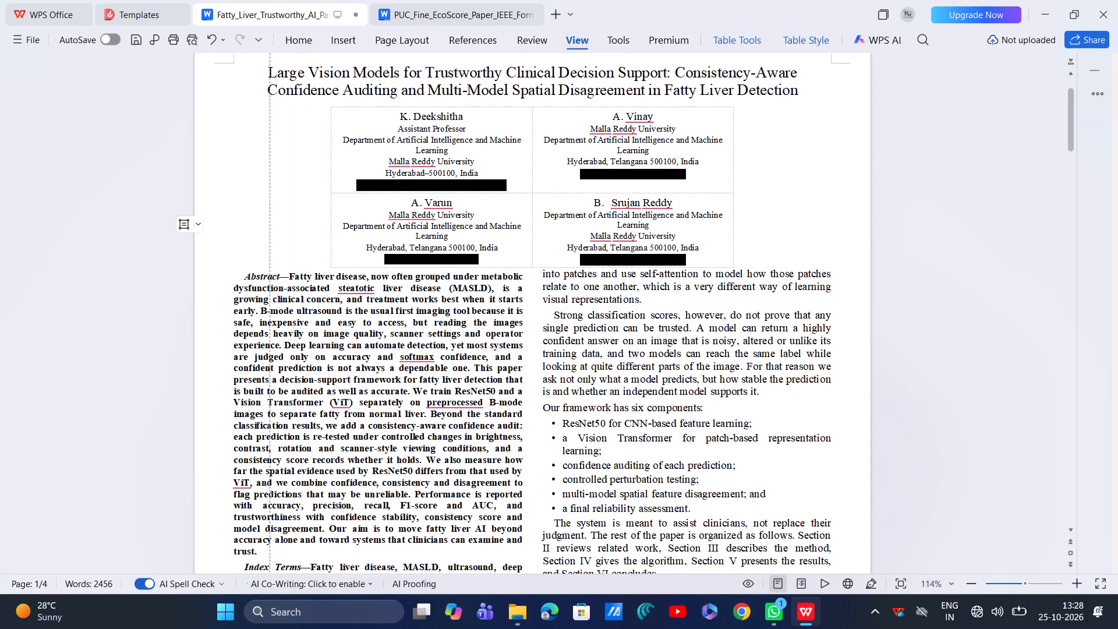
left_click_drag(270, 161, 272, 160)
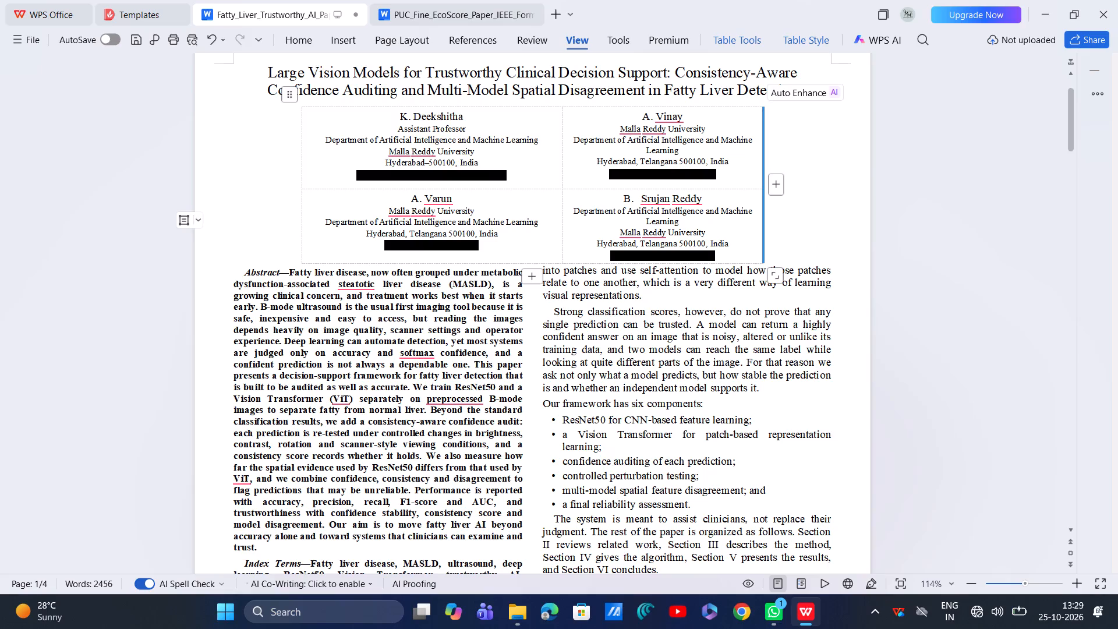
left_click_drag(763, 202, 791, 213)
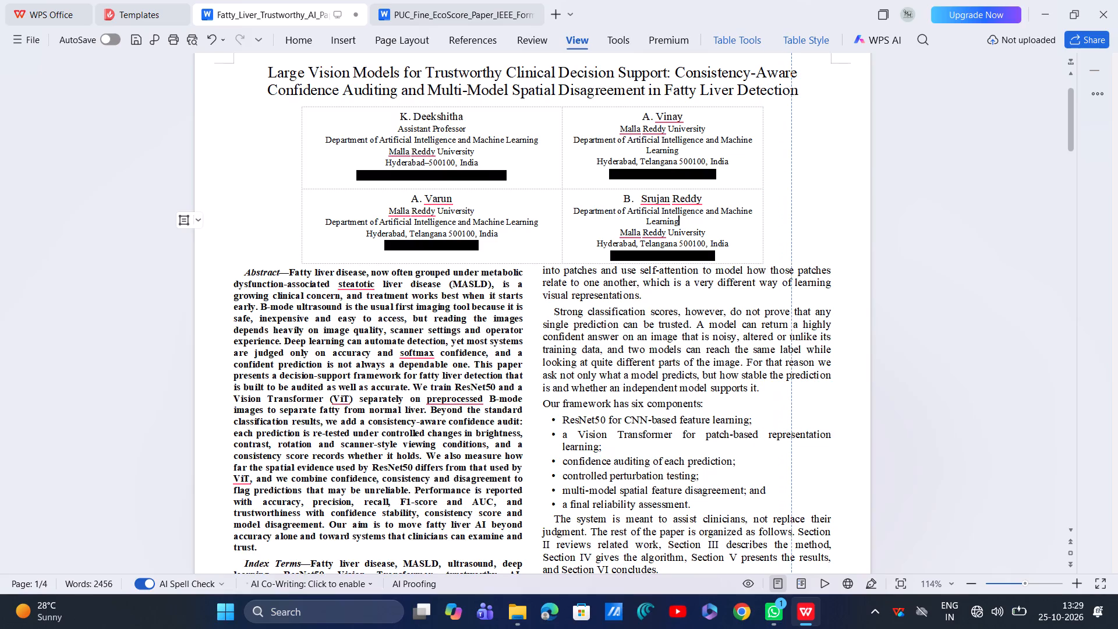
left_click_drag(791, 213, 798, 215)
Check the PUC EcoScore paper's author table and widen the fatty liver table further on both sides to nearly the full text width.
scroll(429, 380, "down", 9)
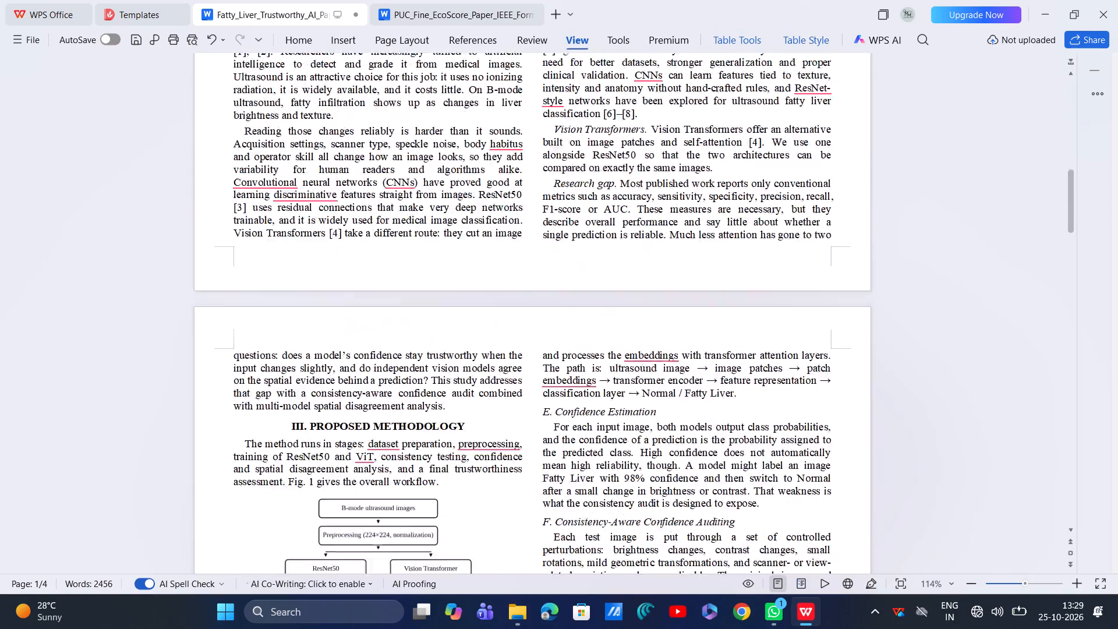
scroll(429, 380, "down", 1)
left_click(451, 7)
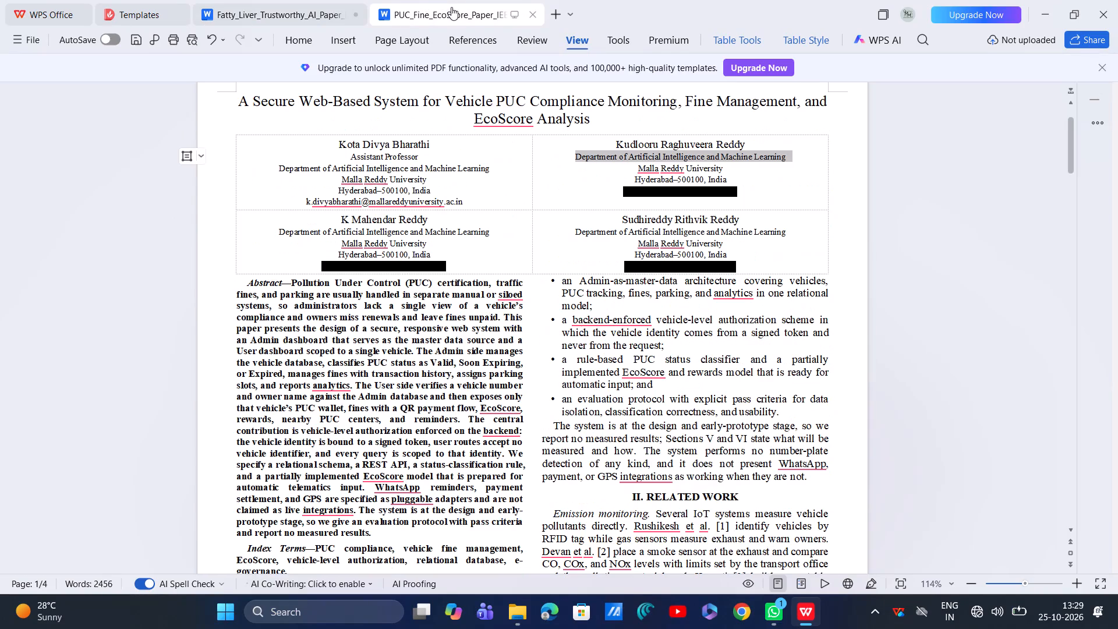
left_click(294, 4)
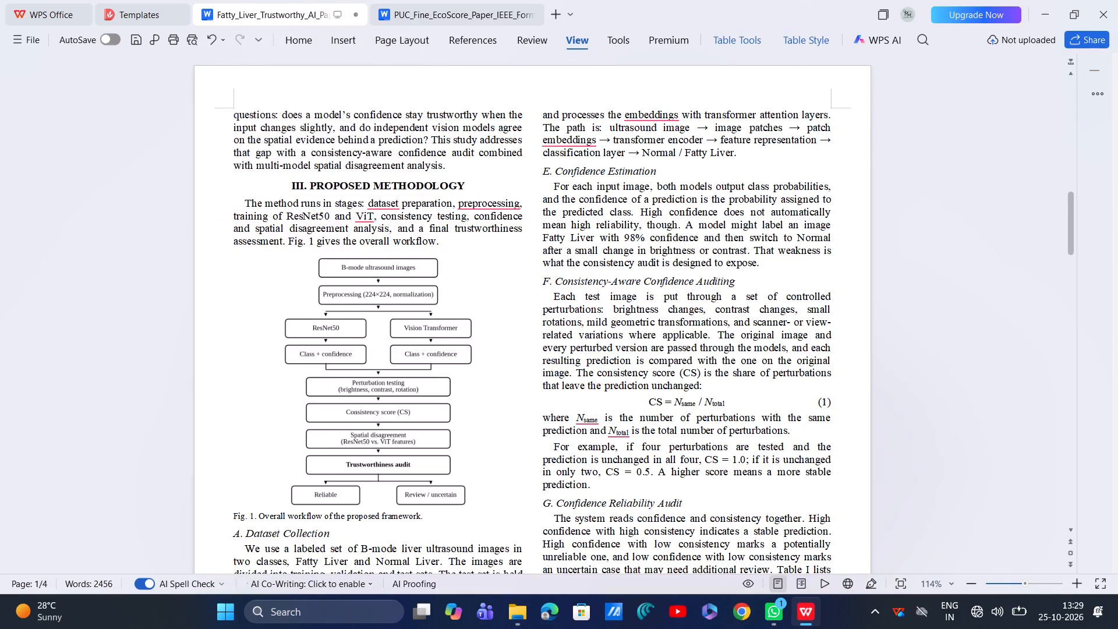
scroll(342, 243, "up", 9)
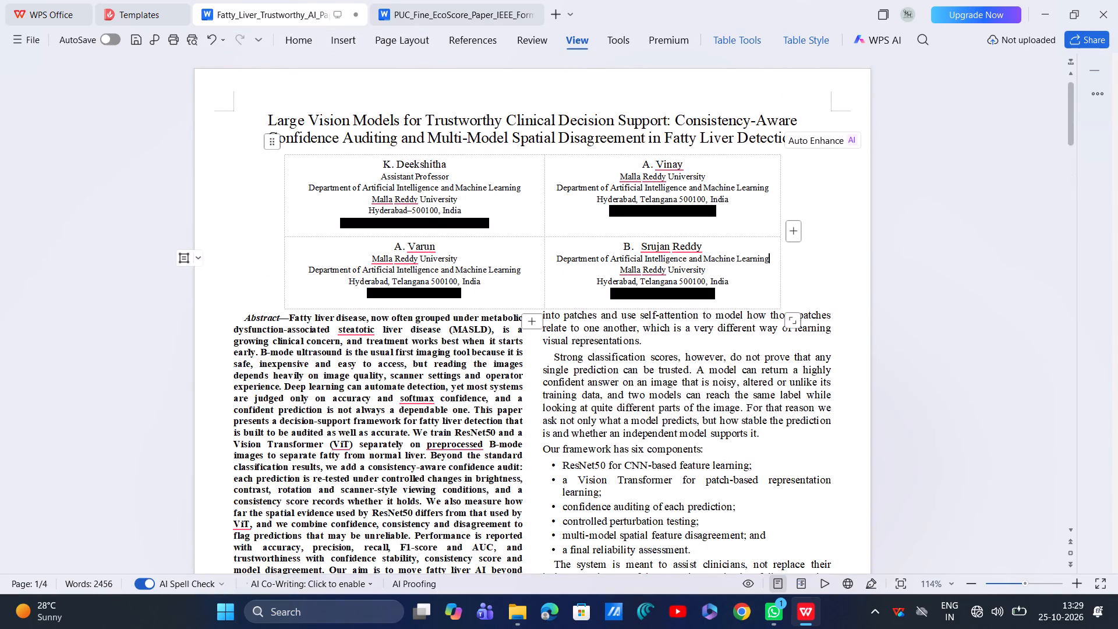
left_click_drag(285, 205, 243, 210)
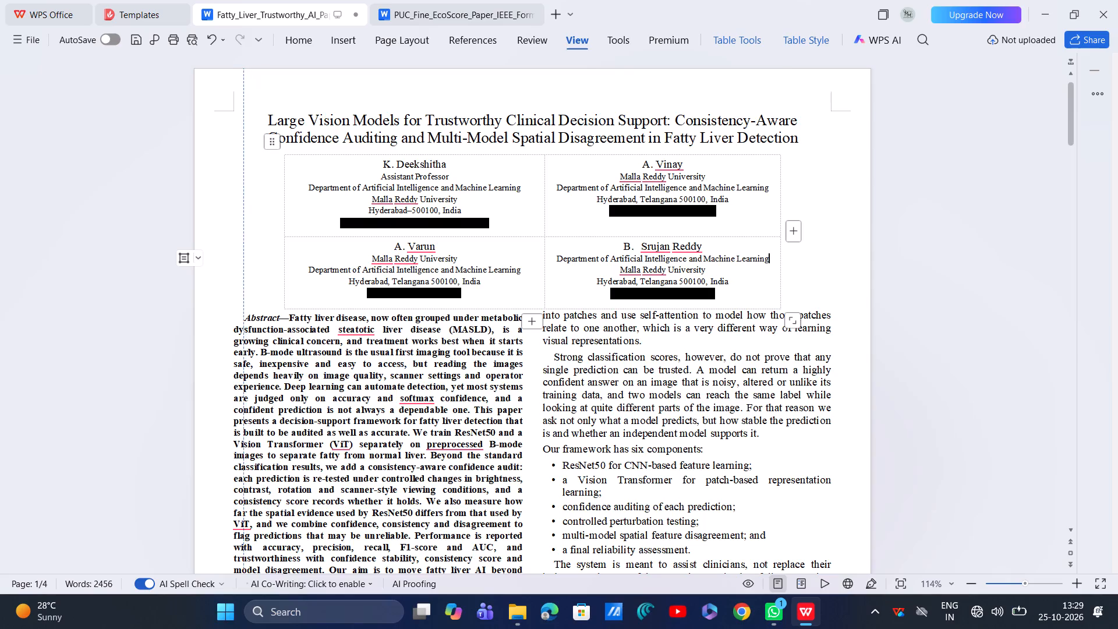
left_click_drag(243, 210, 234, 208)
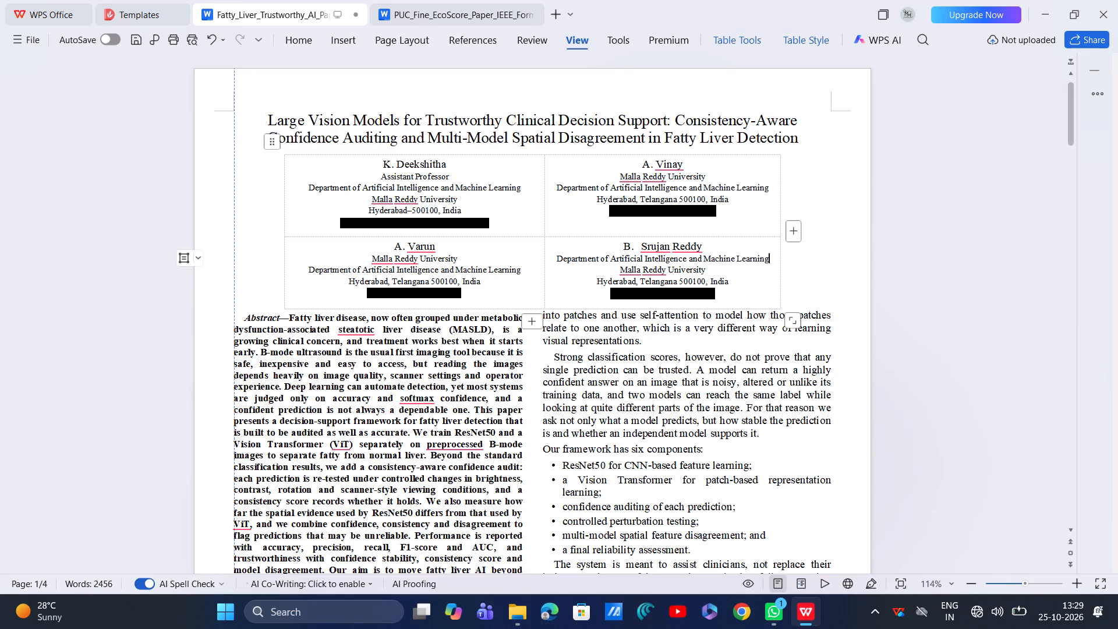
left_click_drag(234, 208, 234, 204)
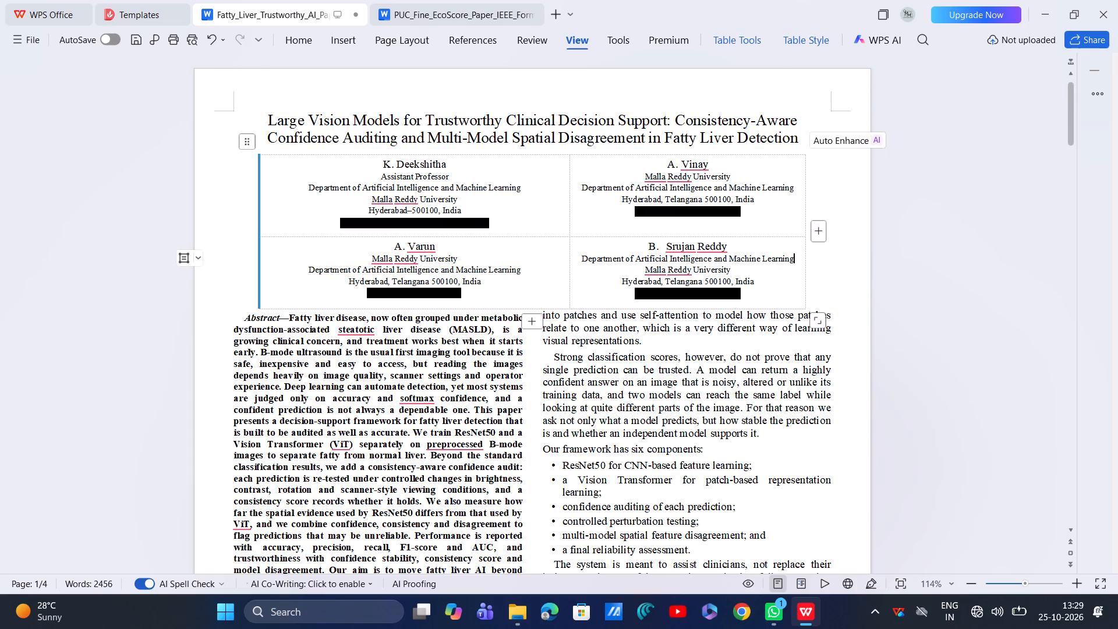
left_click_drag(260, 208, 235, 224)
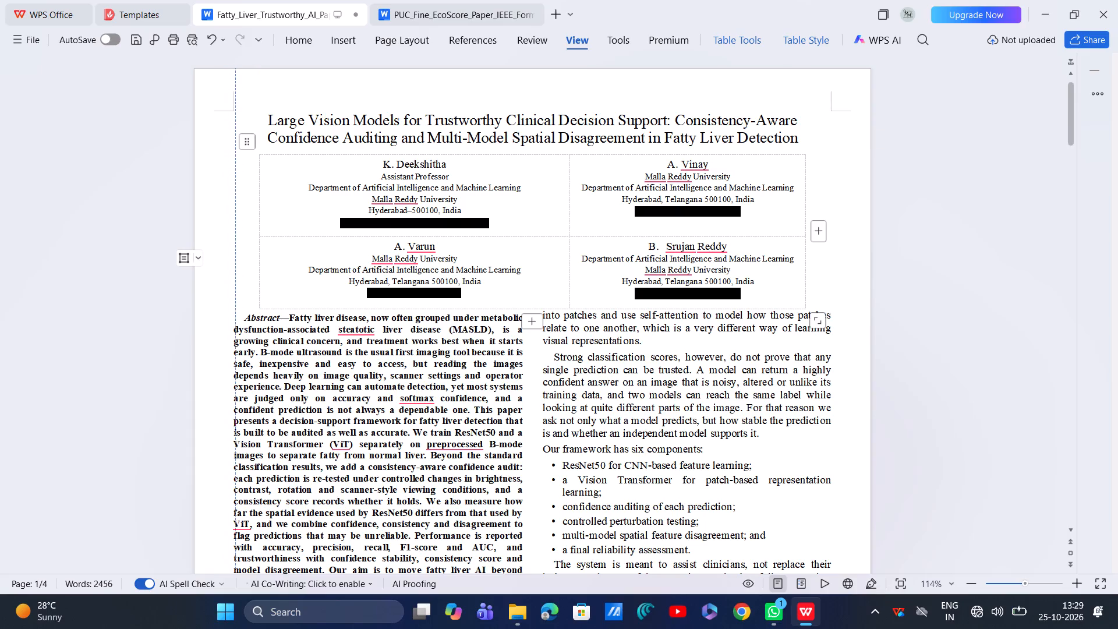
left_click_drag(235, 224, 231, 223)
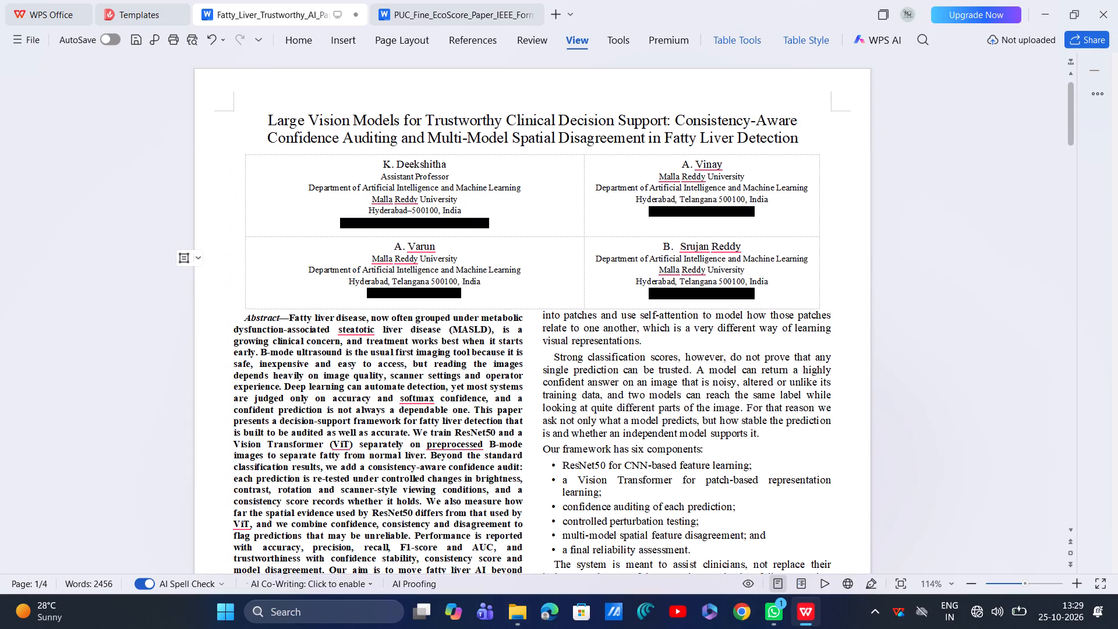
left_click(818, 280)
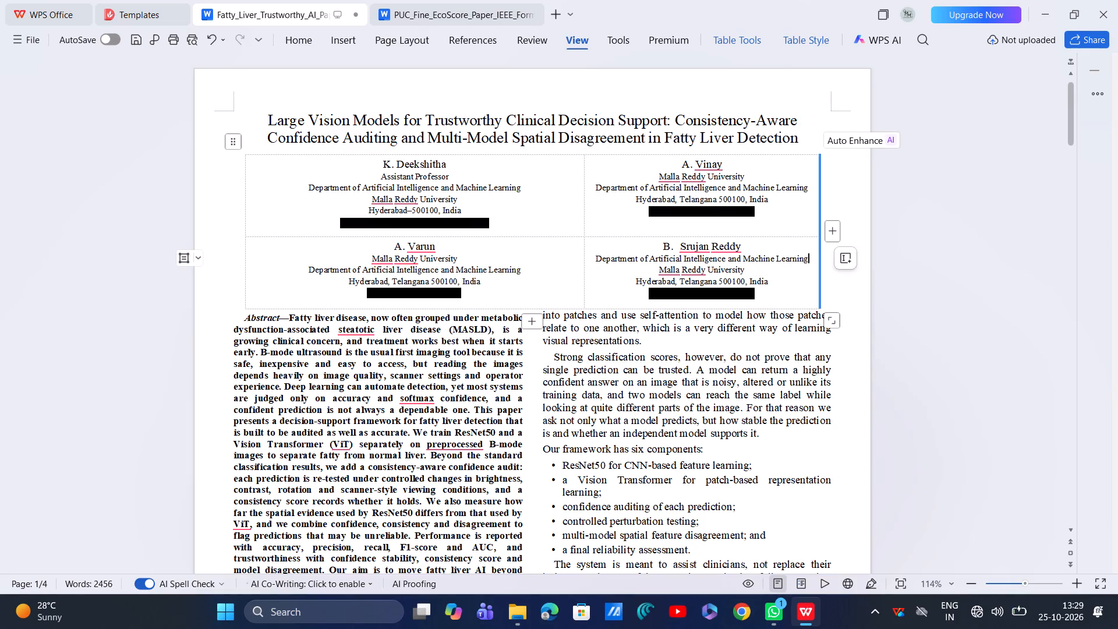
left_click_drag(818, 240, 832, 252)
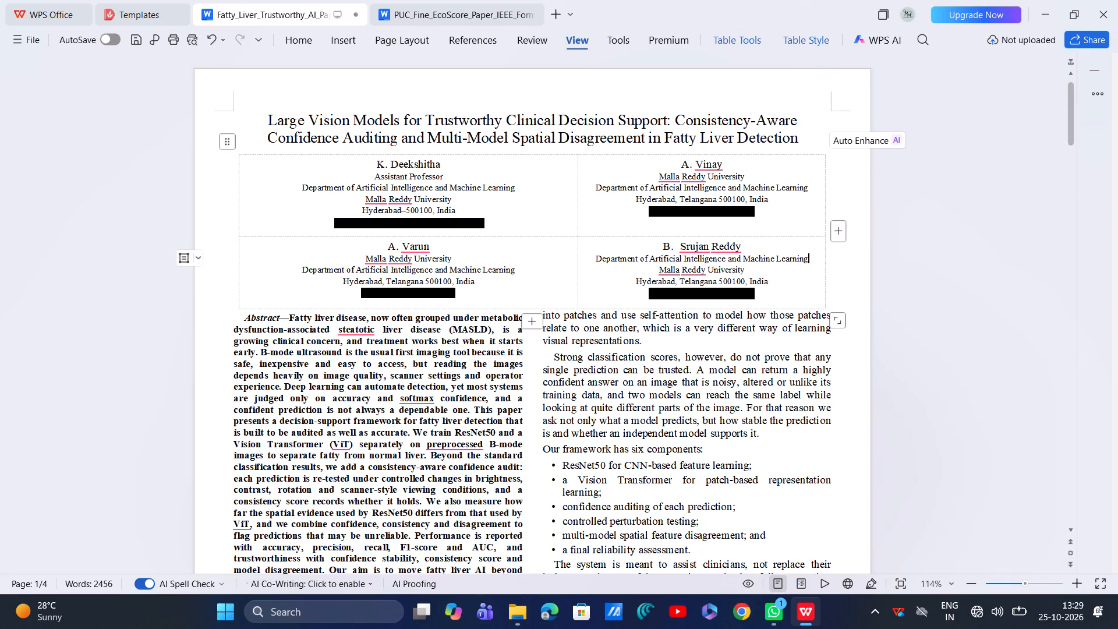
Remove the centring from the fatty liver paper's title so its first line spans the full text width.
left_click(290, 122)
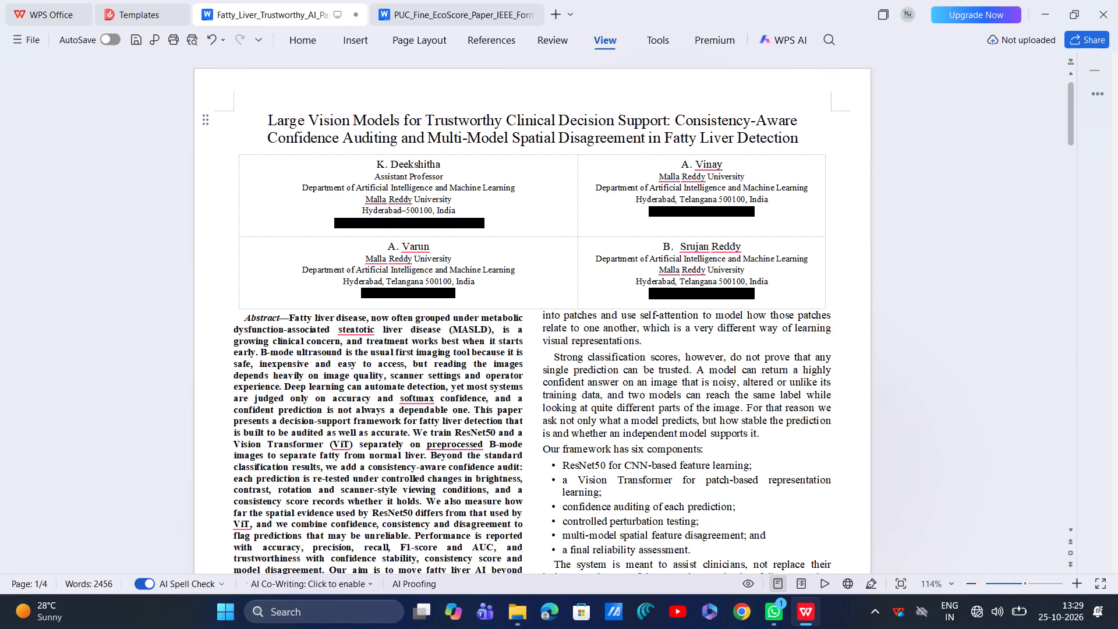
left_click(268, 120)
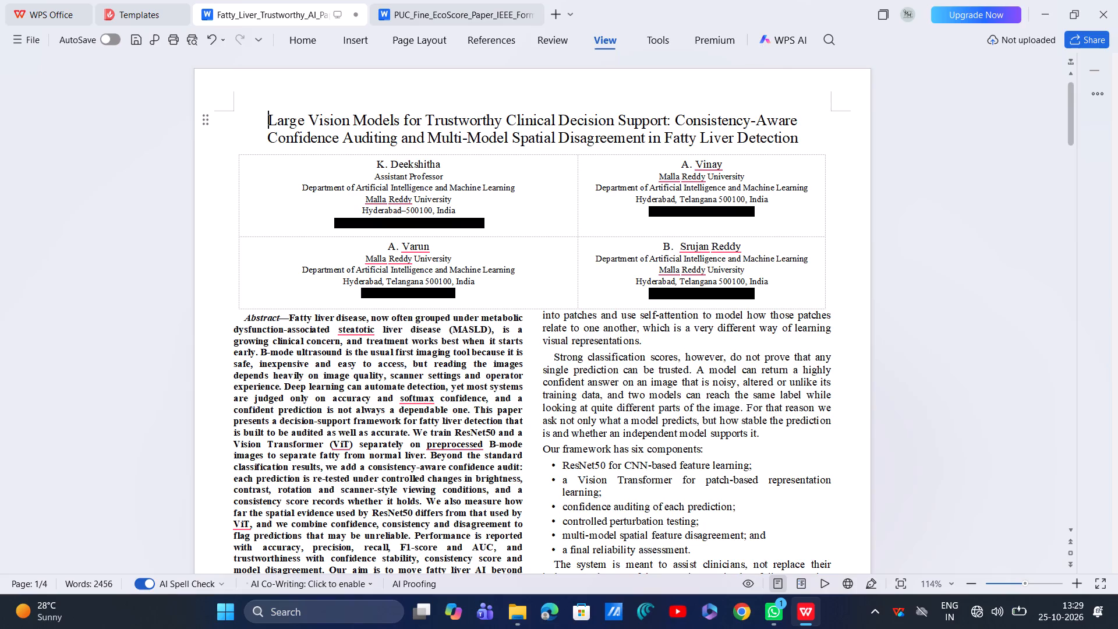
key("BackSpace")
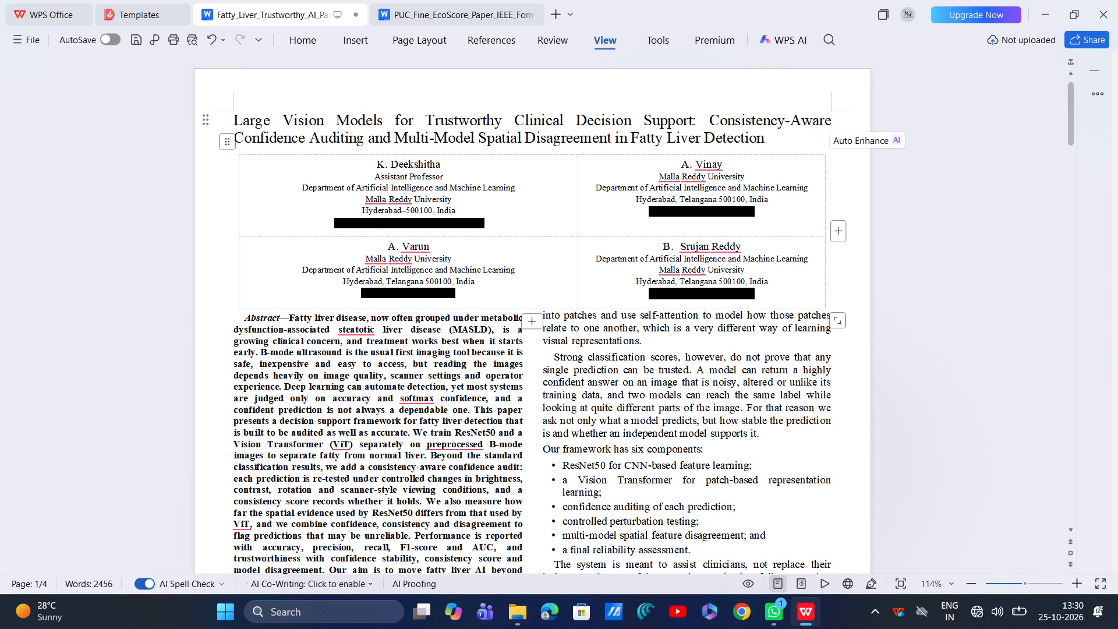
Compare the title with the PUC EcoScore paper's and indent the fatty liver title's second line with four spaces to centre it.
left_click(455, 11)
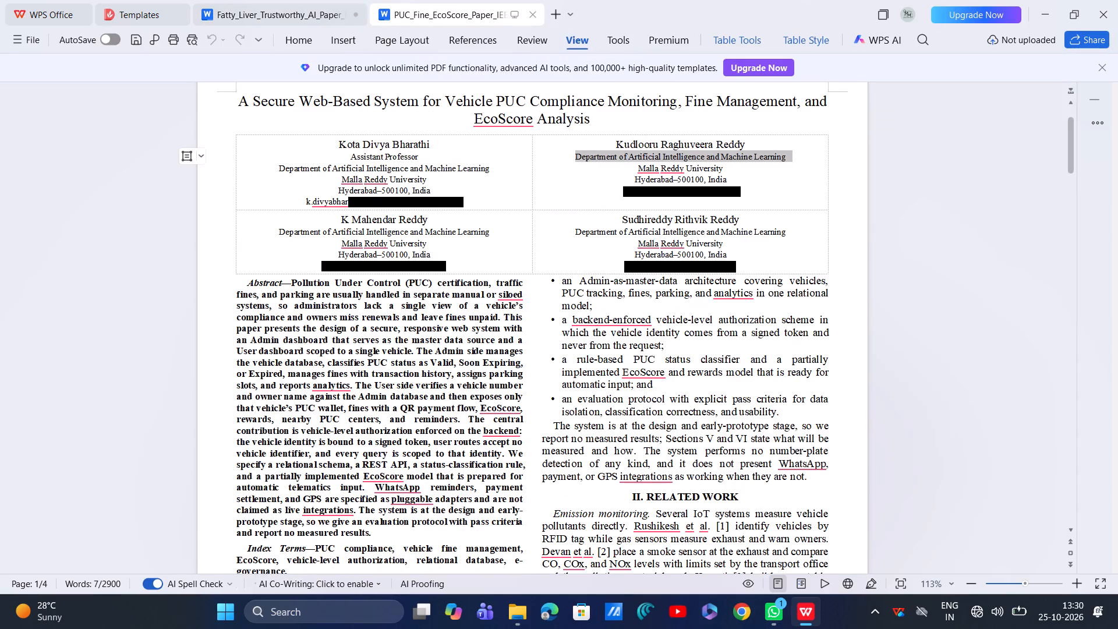
left_click(254, 3)
left_click(233, 138)
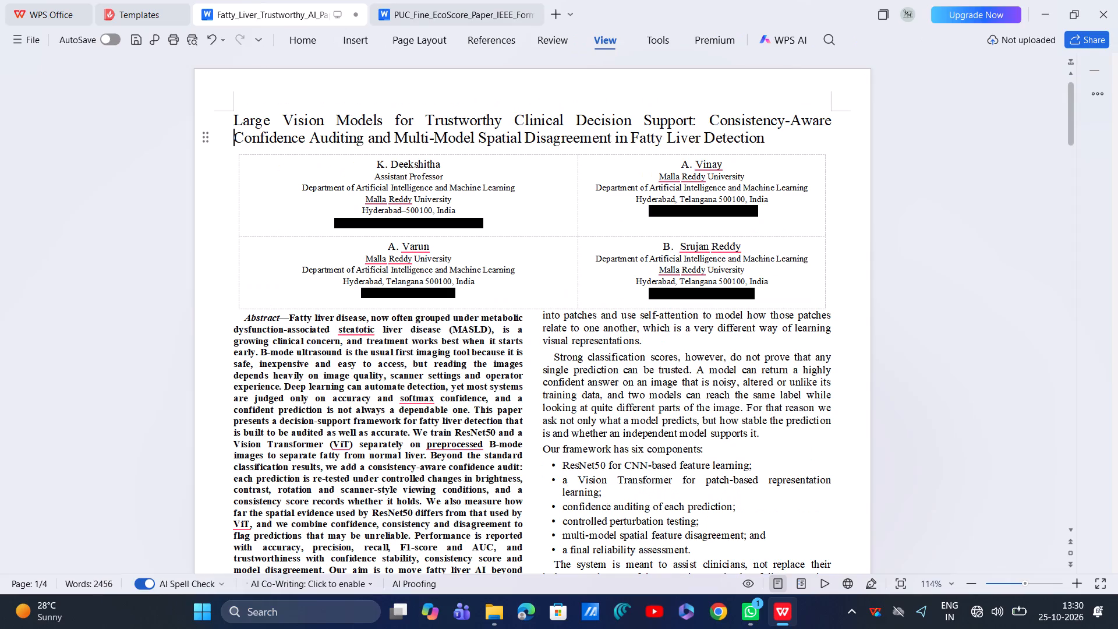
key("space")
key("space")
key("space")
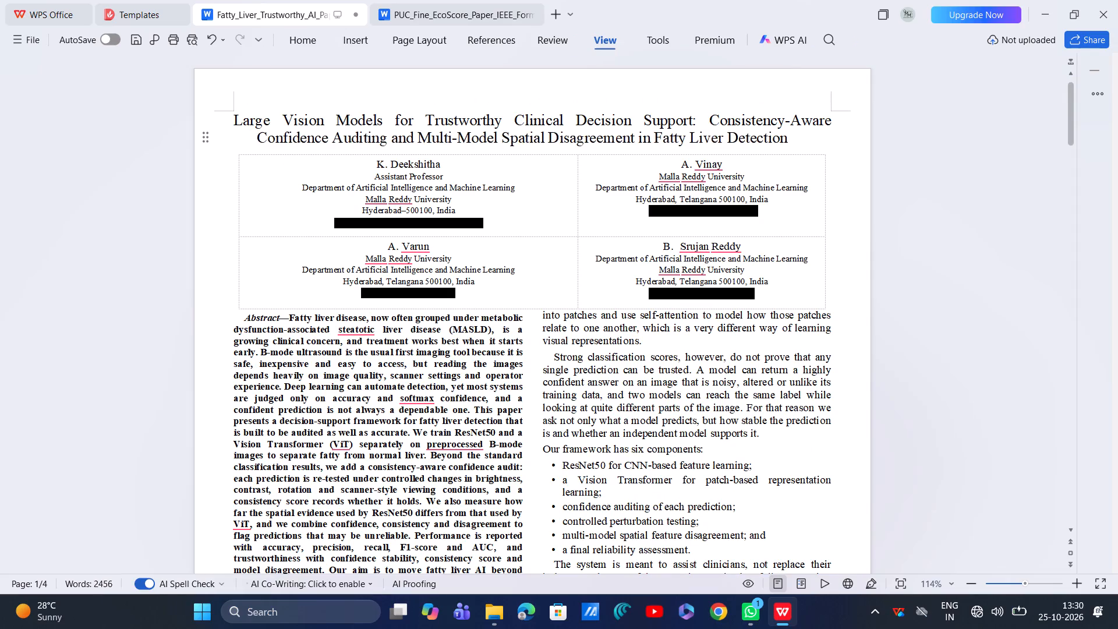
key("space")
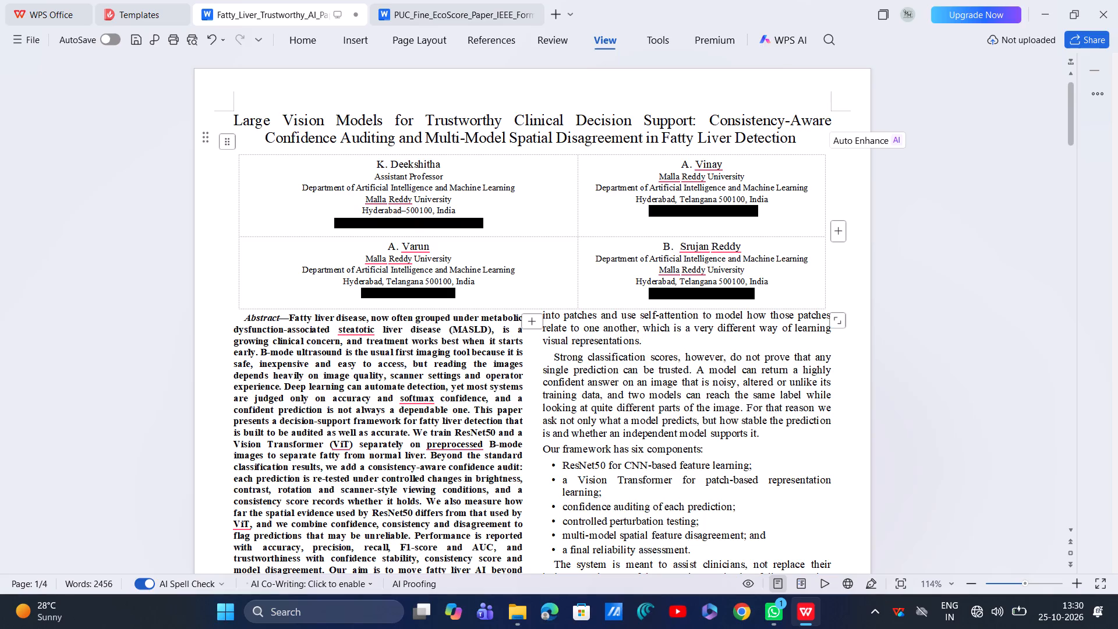
Recheck the PUC EcoScore paper's layout and extend the fatty liver author table's left border towards the text margin.
left_click(440, 17)
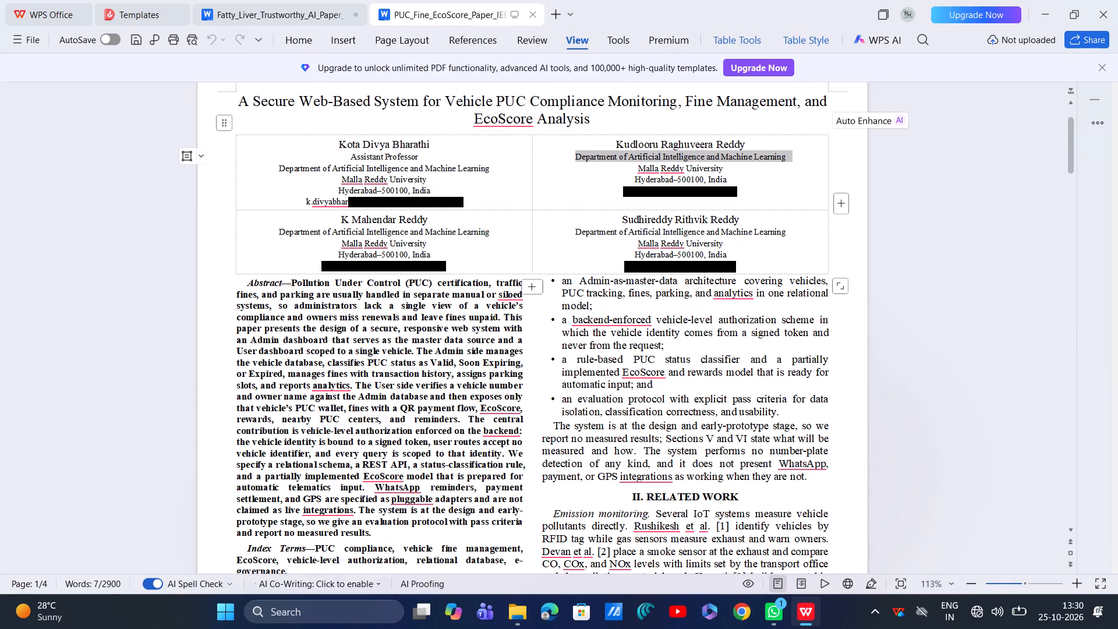
left_click(268, 13)
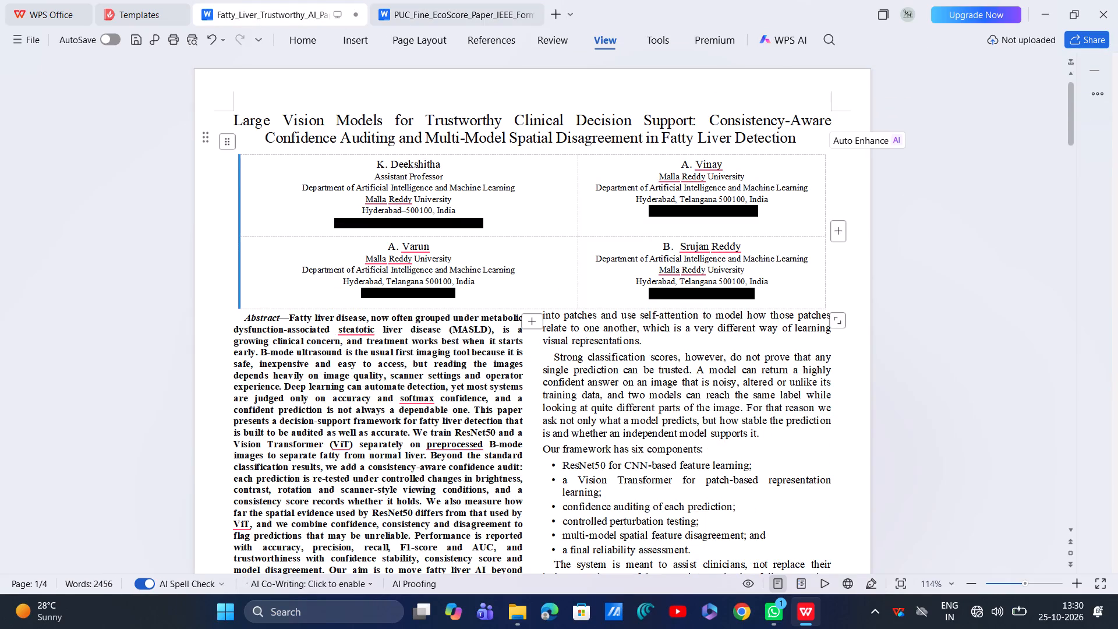
left_click_drag(239, 217, 222, 222)
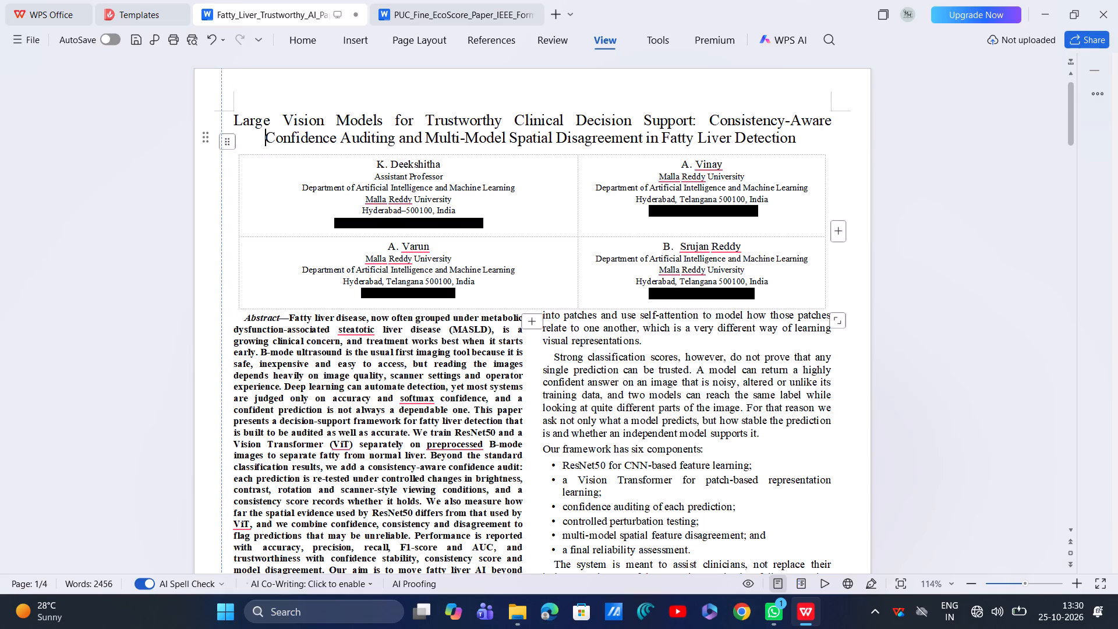
left_click_drag(222, 222, 233, 228)
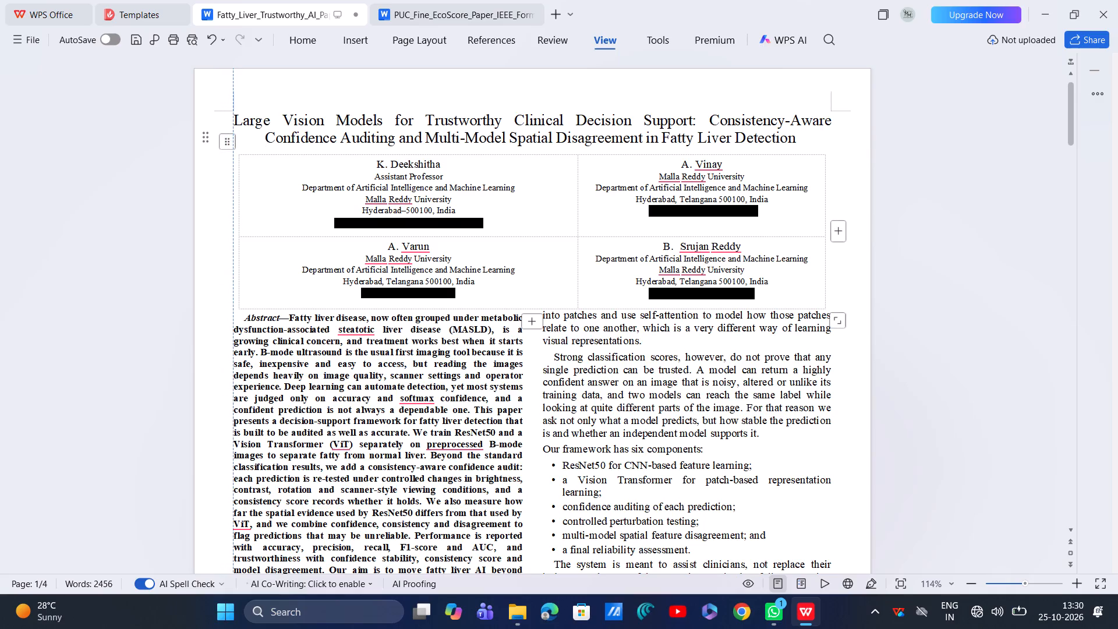
left_click_drag(233, 228, 233, 225)
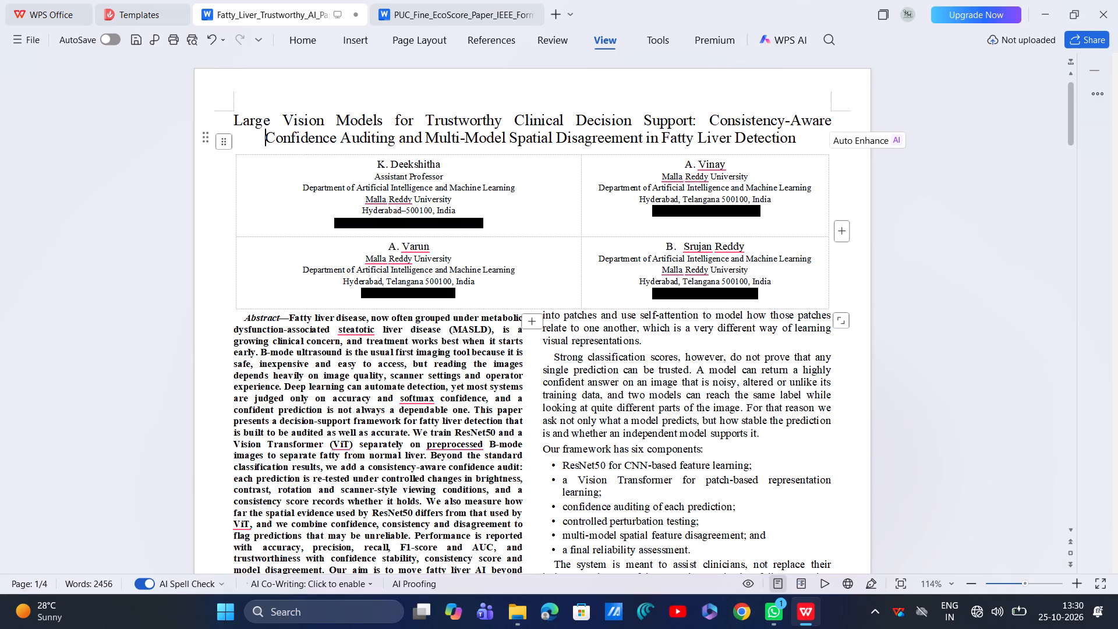
Look through the fatty liver paper's pages from the title to the references, examining the two-column layout, tables and figures.
scroll(724, 313, "down", 11)
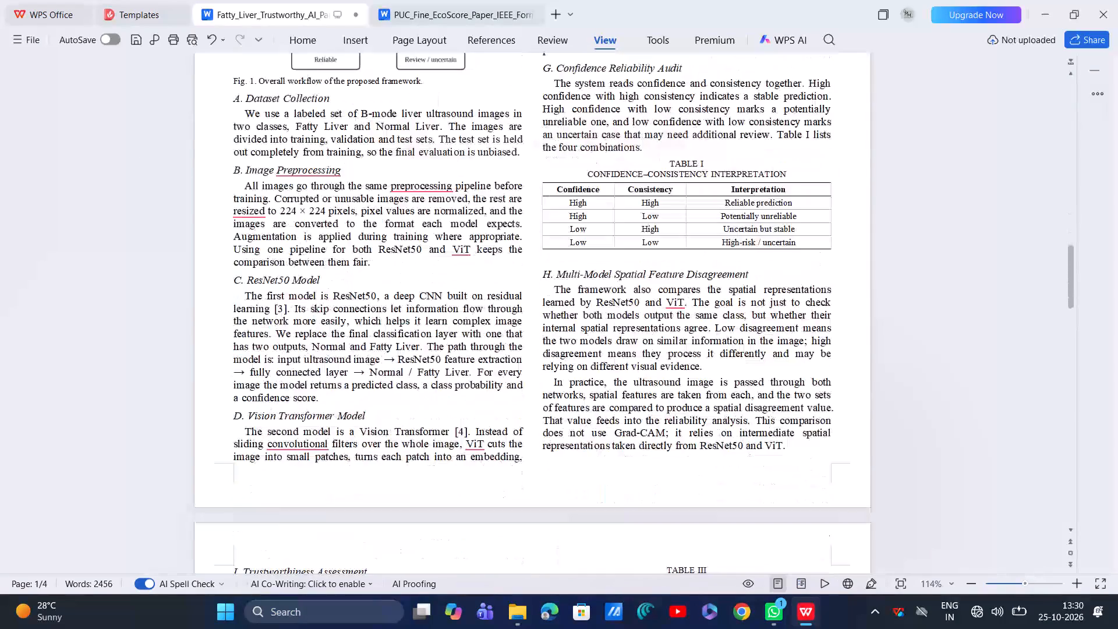
scroll(724, 313, "down", 9)
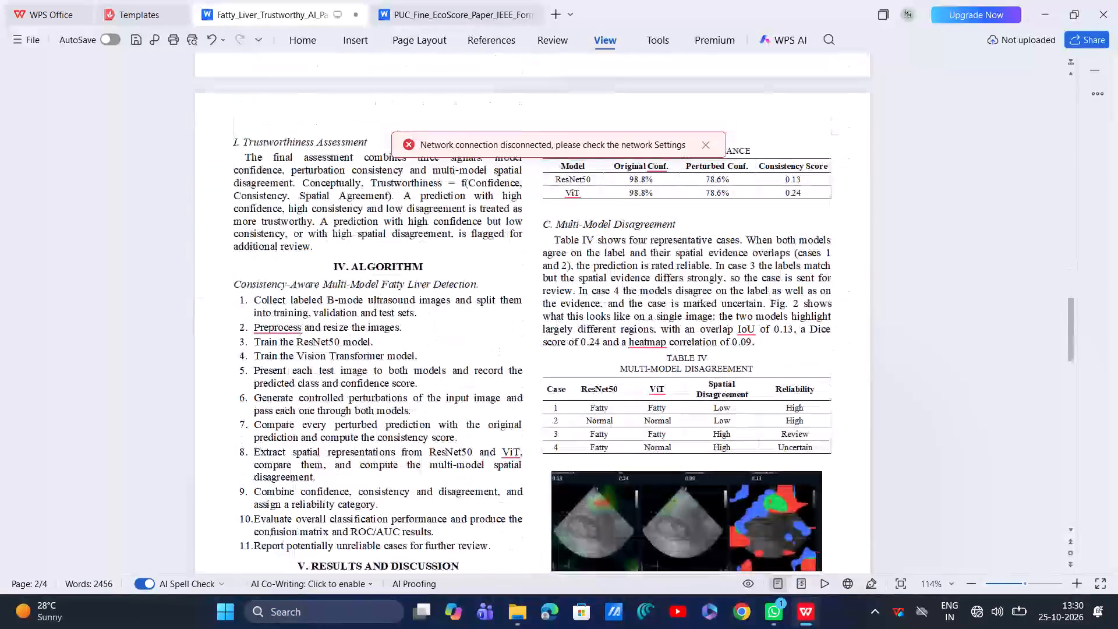
scroll(724, 313, "down", 9)
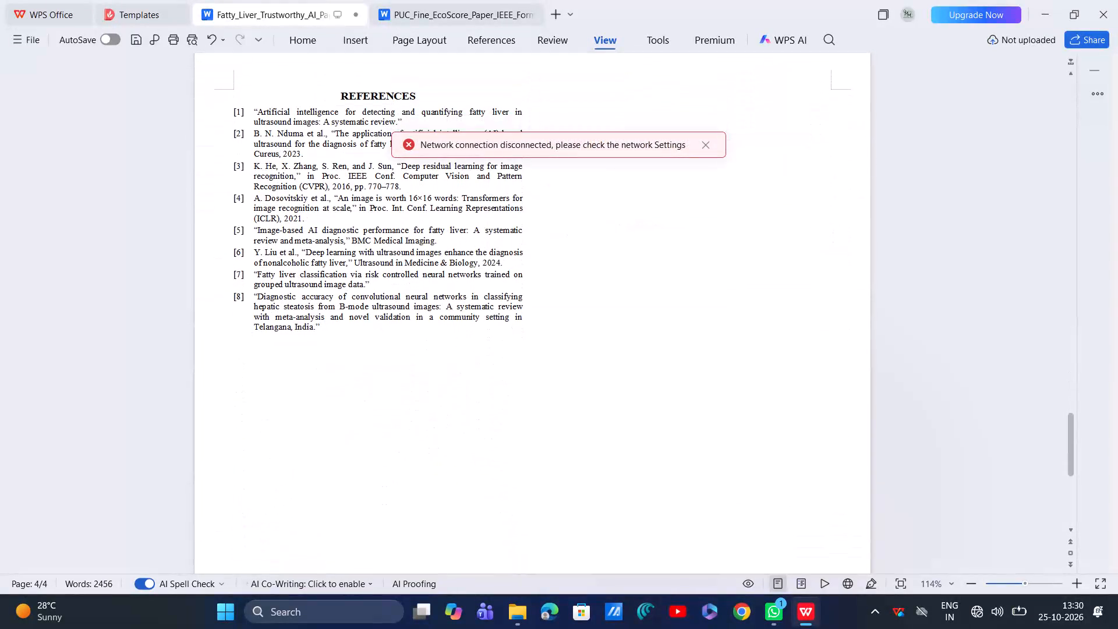
scroll(724, 313, "down", 1)
scroll(724, 313, "up", 8)
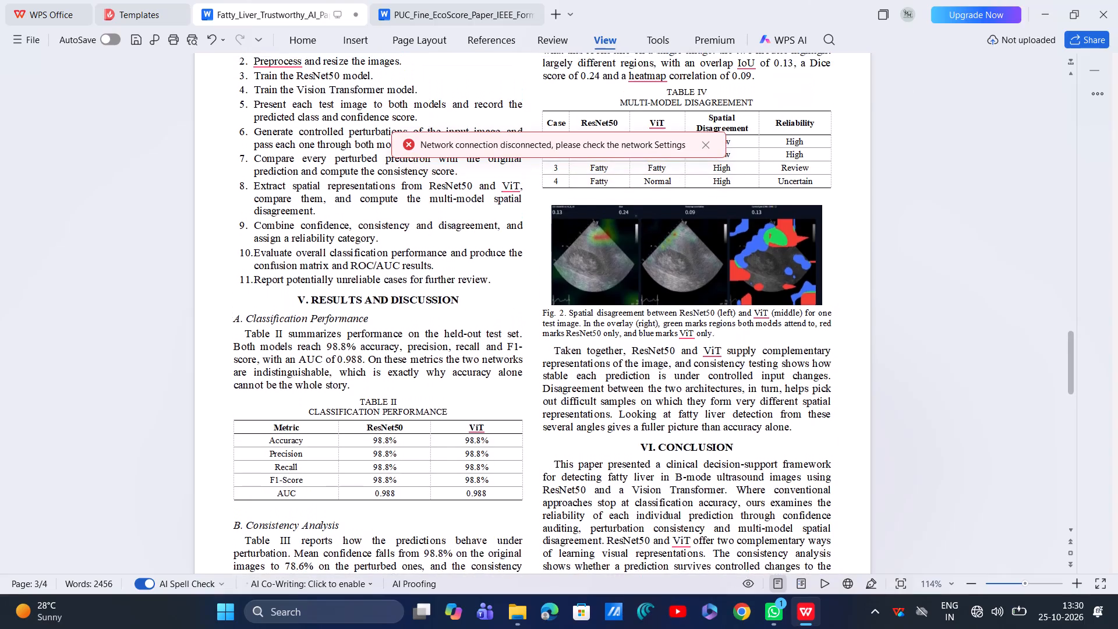
Examine the PUC EcoScore paper's closing pages, including its conclusion and references layout, for comparison.
left_click(473, 14)
scroll(495, 411, "down", 2)
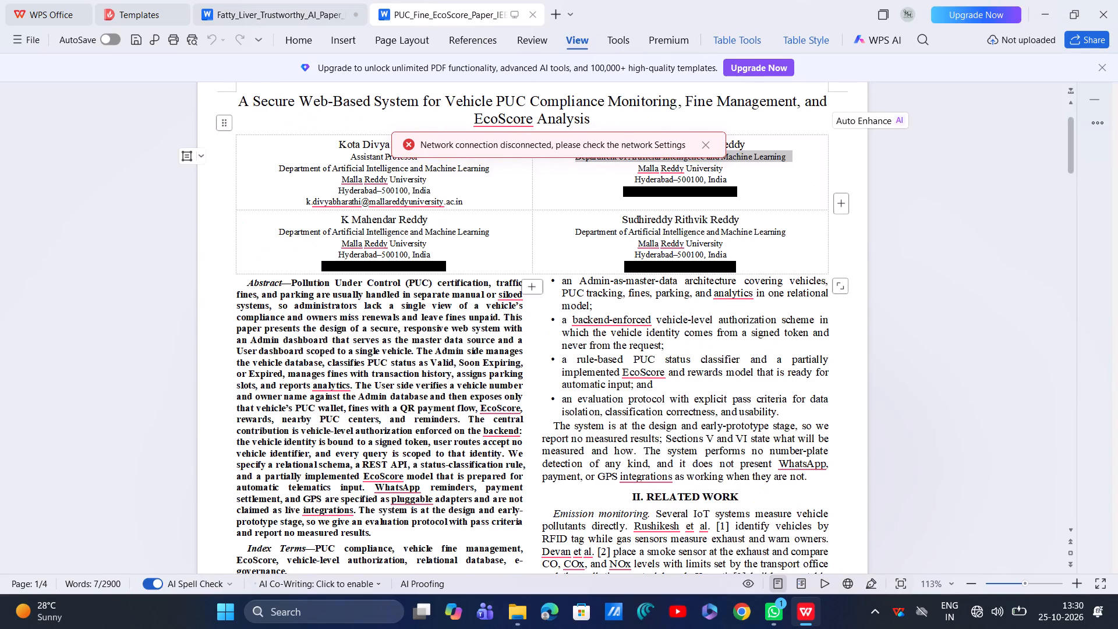
scroll(495, 411, "down", 20)
scroll(495, 411, "down", 6)
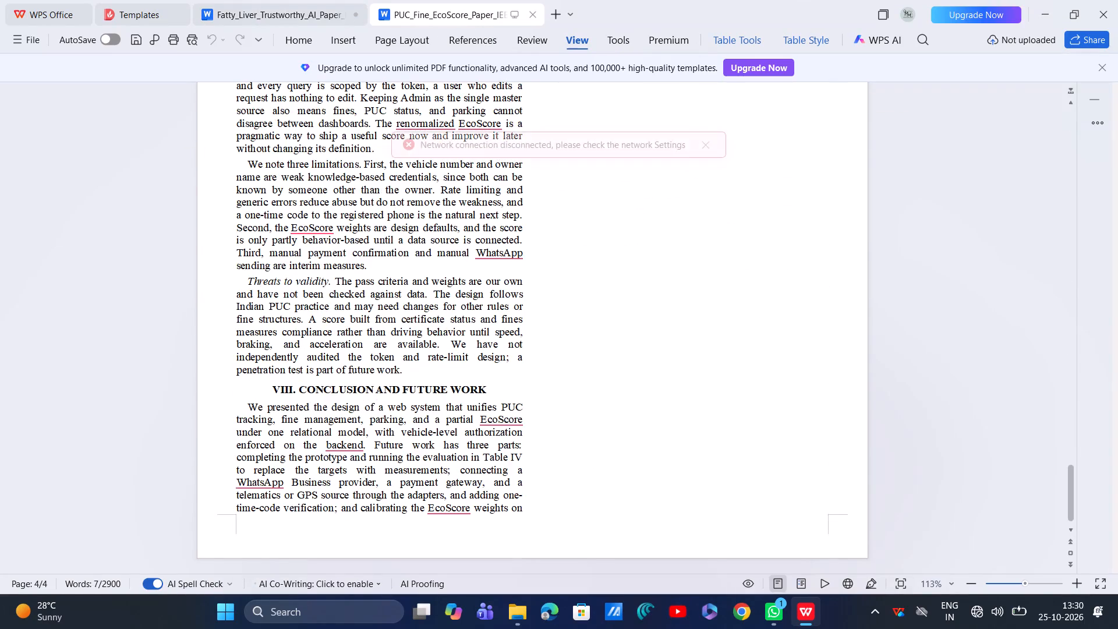
scroll(495, 411, "up", 6)
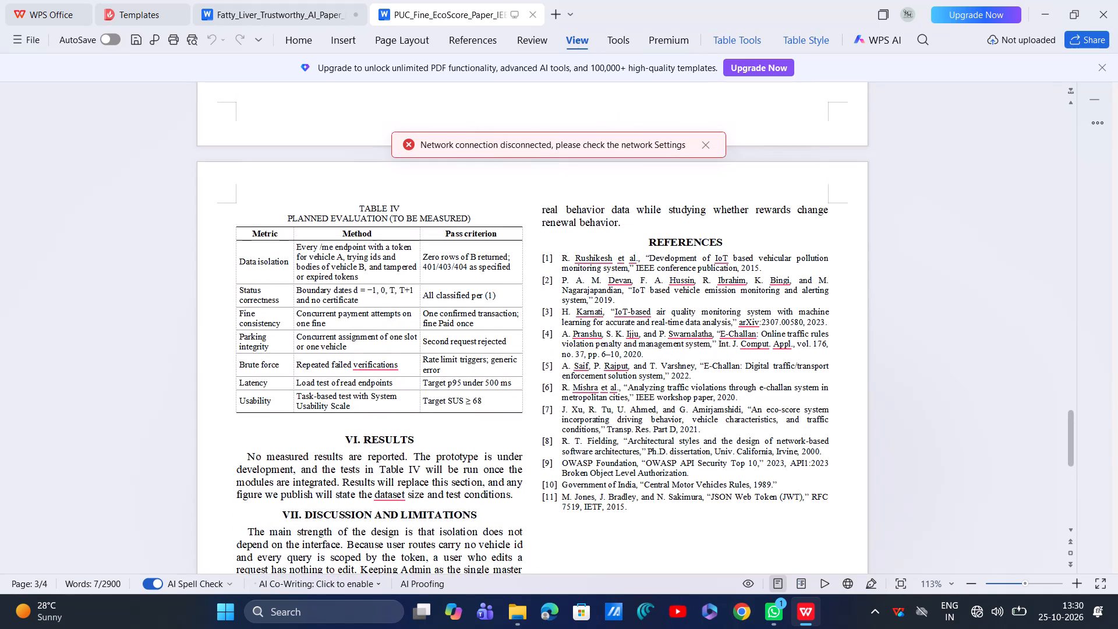
Examine the fatty liver paper's results, conclusion and references pages for column layout and the references' placement.
left_click(320, 7)
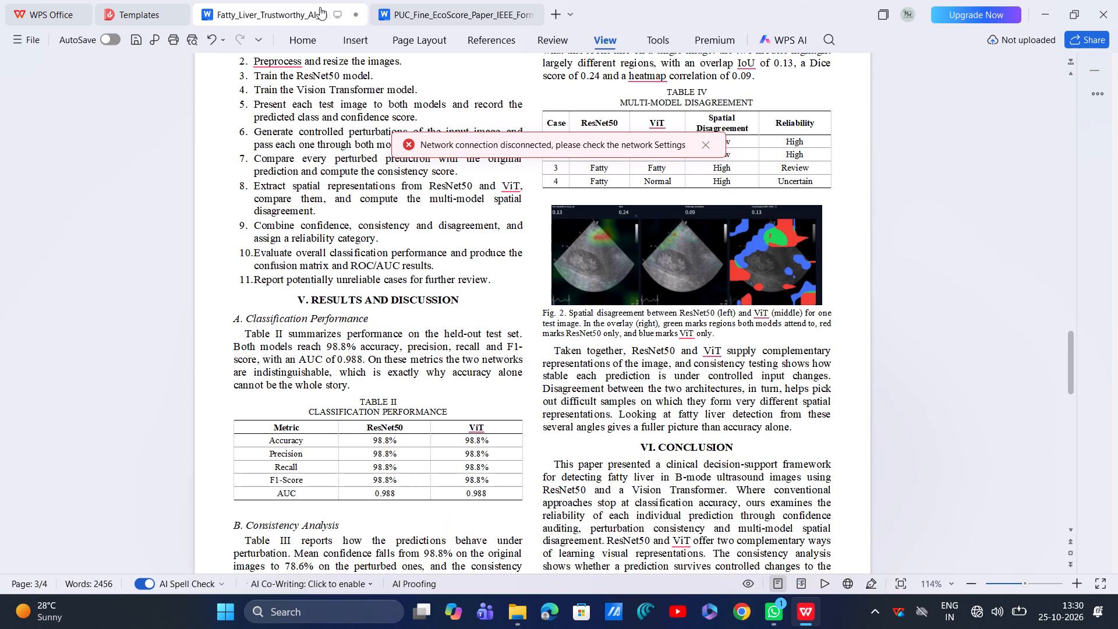
scroll(440, 443, "down", 17)
scroll(440, 443, "up", 3)
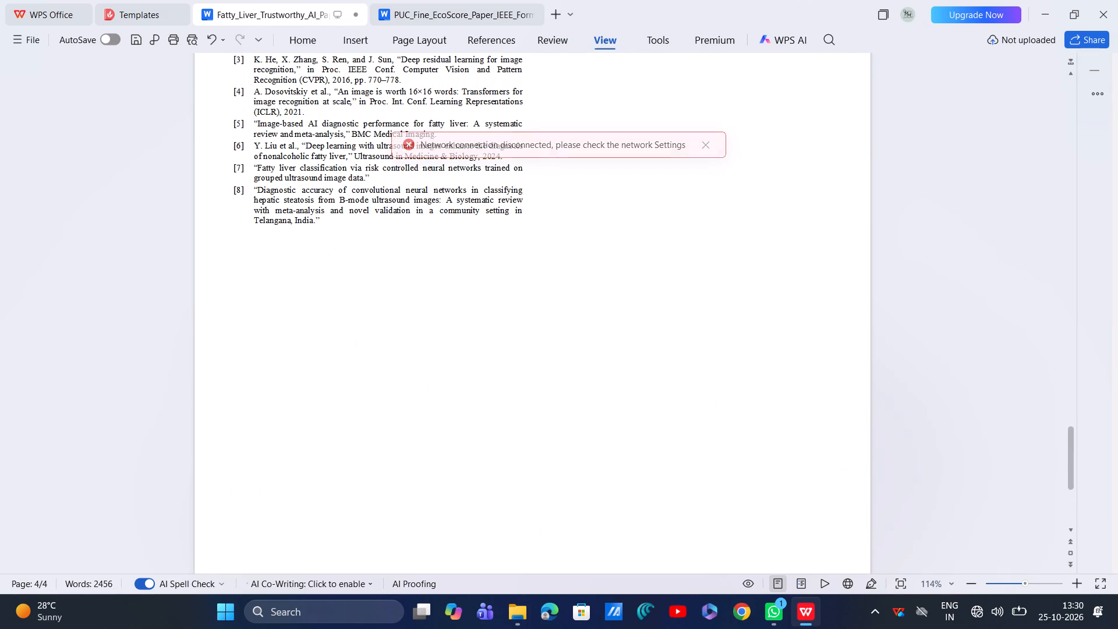
scroll(440, 443, "up", 7)
scroll(440, 443, "down", 1)
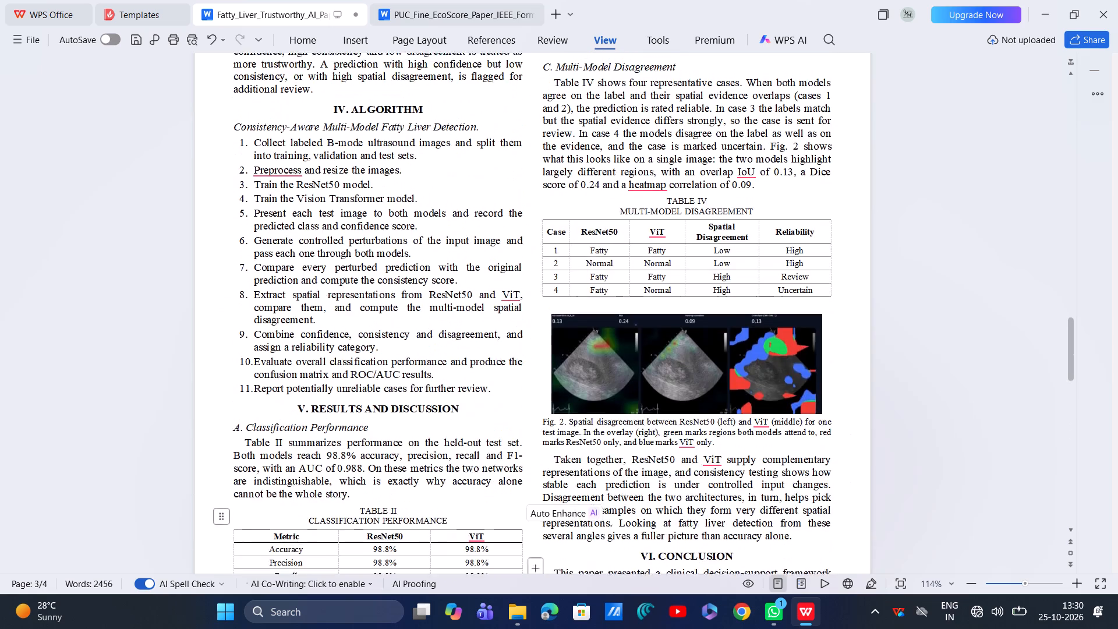
scroll(440, 443, "down", 1)
scroll(440, 443, "up", 4)
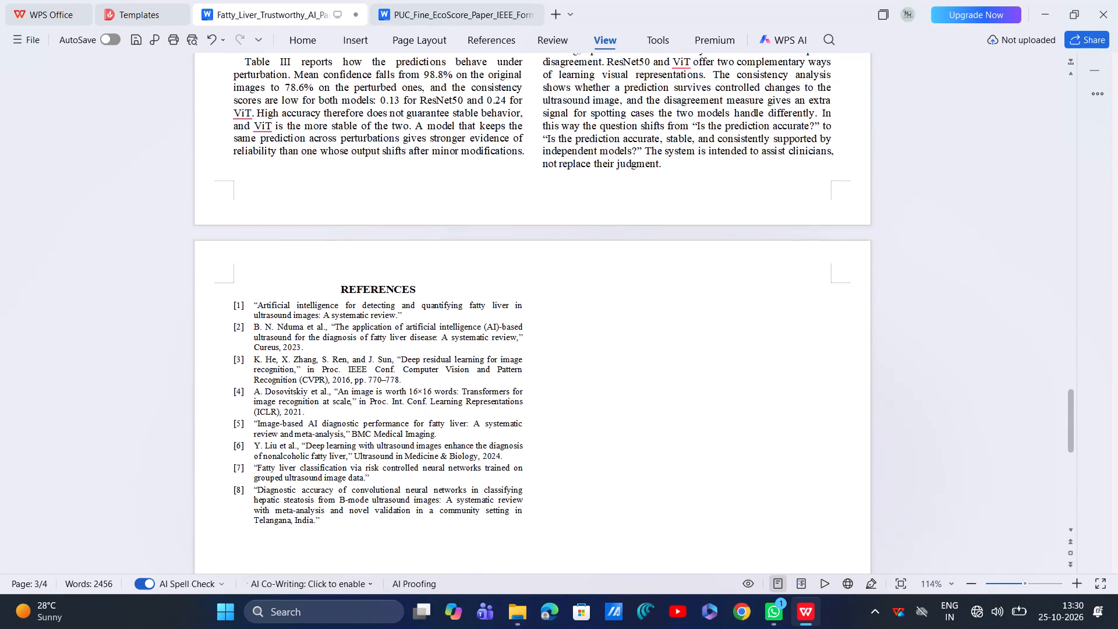
scroll(440, 443, "up", 4)
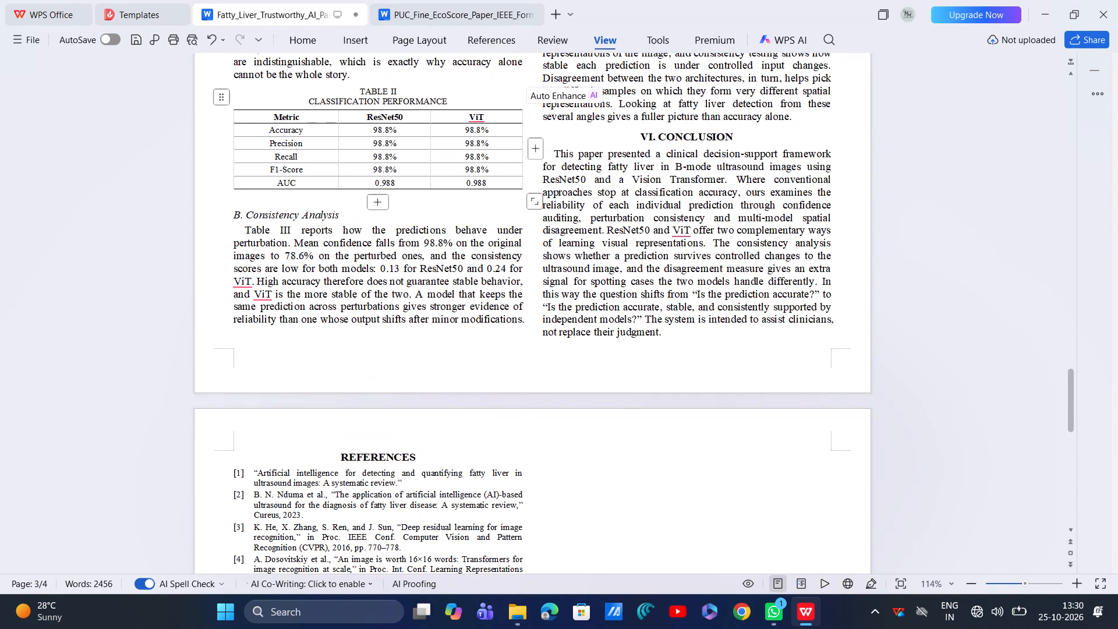
scroll(440, 443, "up", 2)
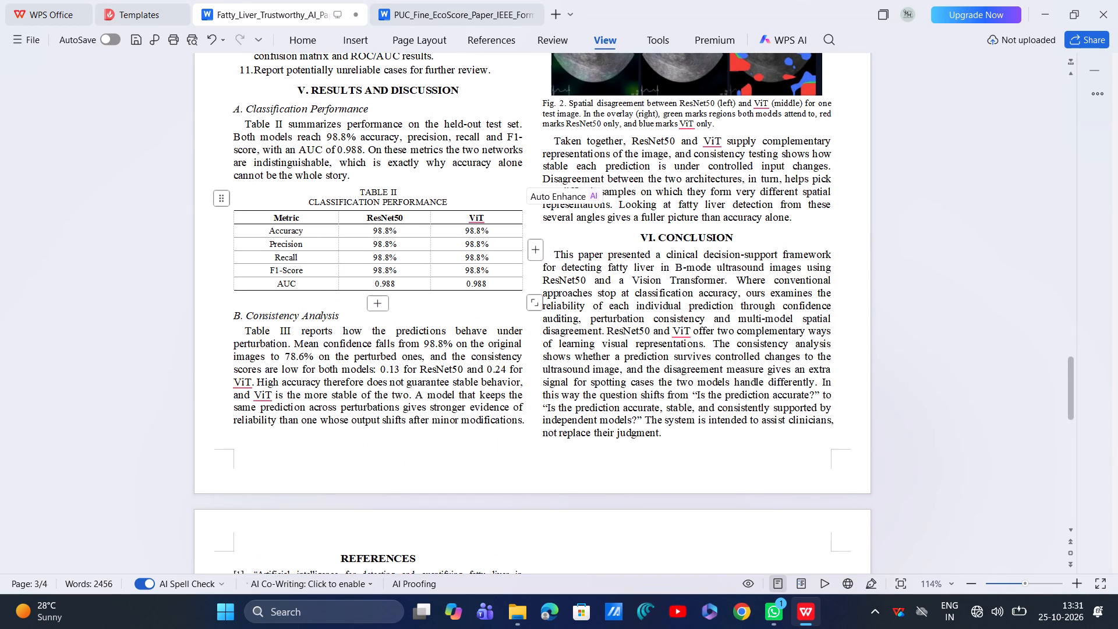
scroll(438, 484, "down", 1)
scroll(397, 359, "up", 2)
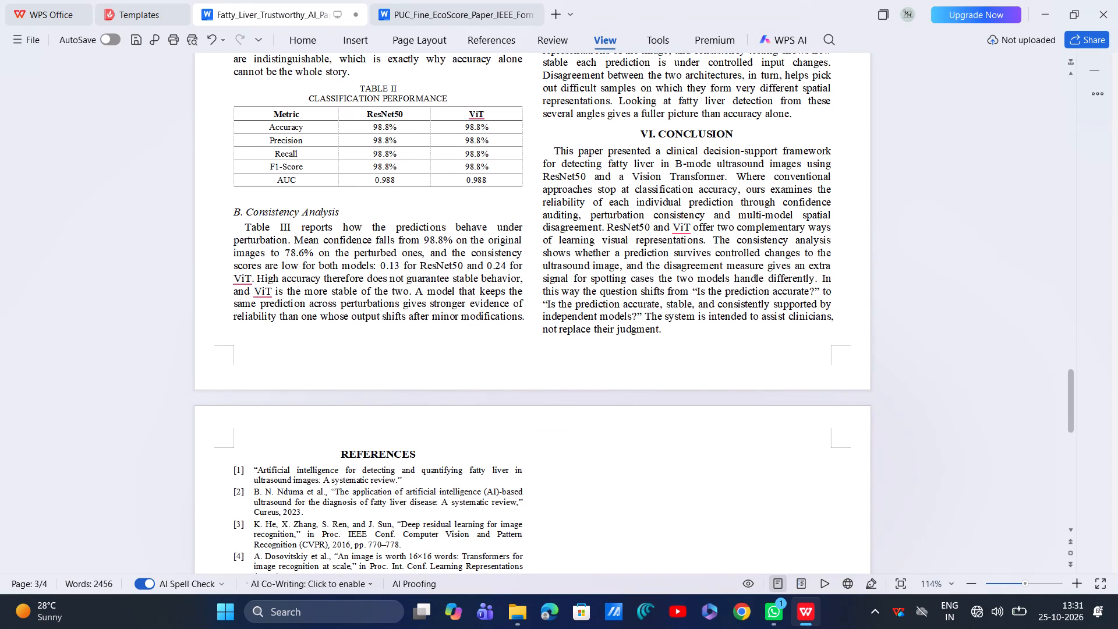
Review the fatty liver paper's algorithm, methodology and introduction pages back up to the title and author table.
scroll(397, 359, "up", 7)
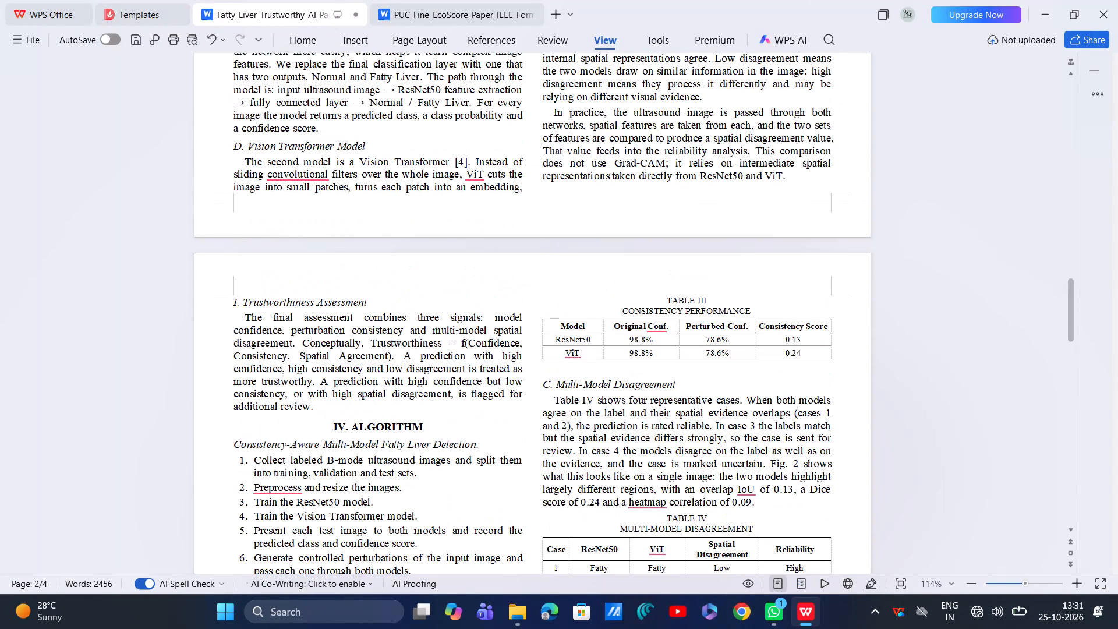
scroll(397, 359, "up", 5)
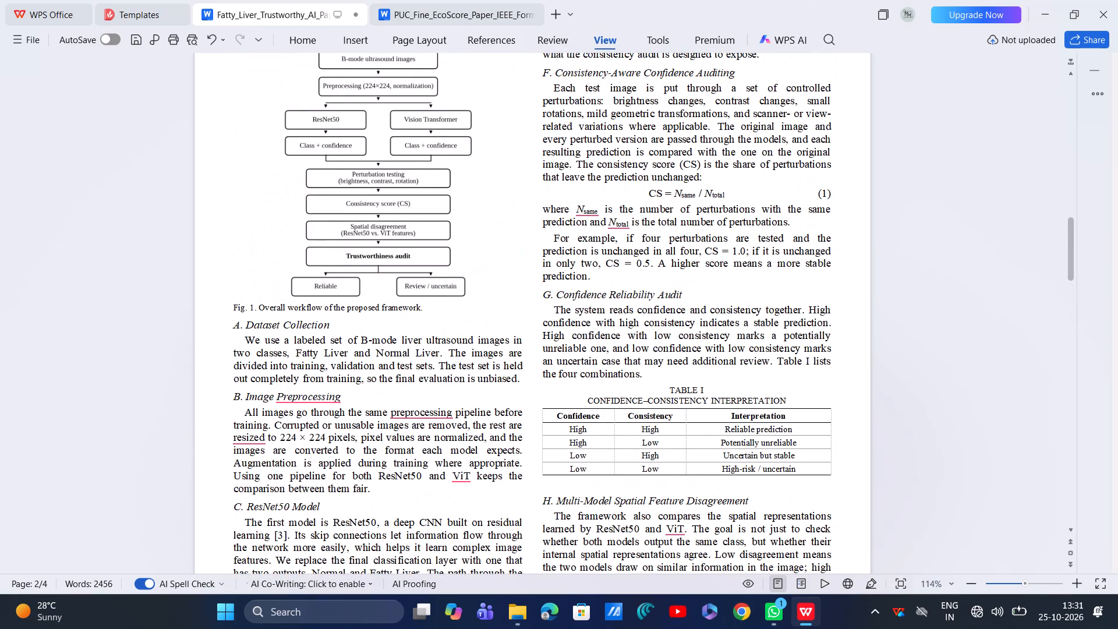
scroll(397, 359, "up", 4)
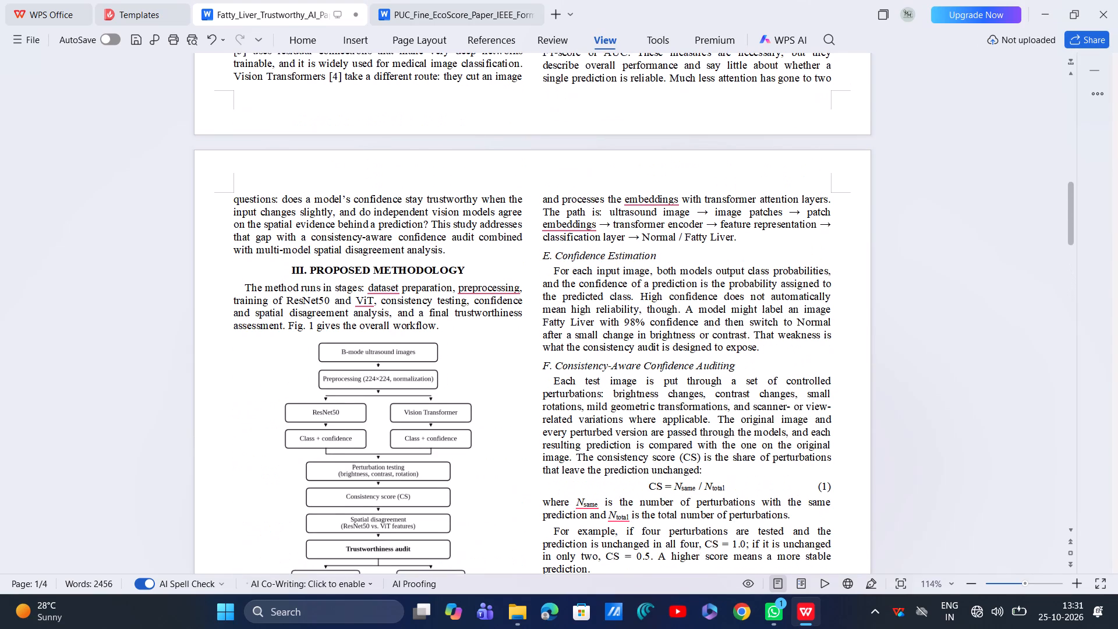
scroll(397, 359, "up", 2)
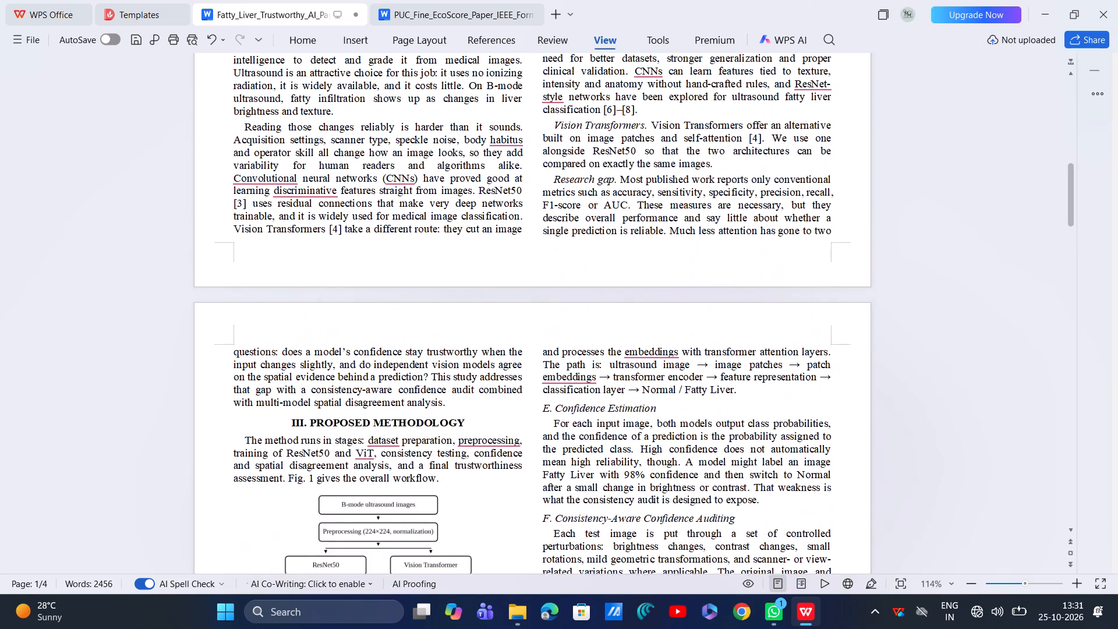
scroll(397, 359, "up", 4)
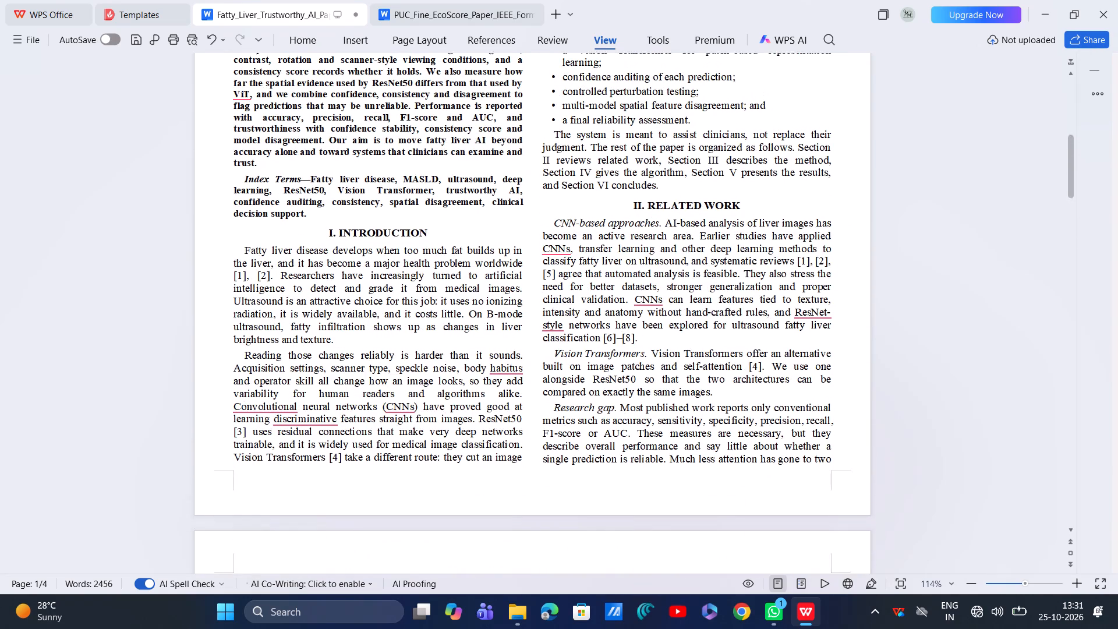
scroll(397, 359, "up", 7)
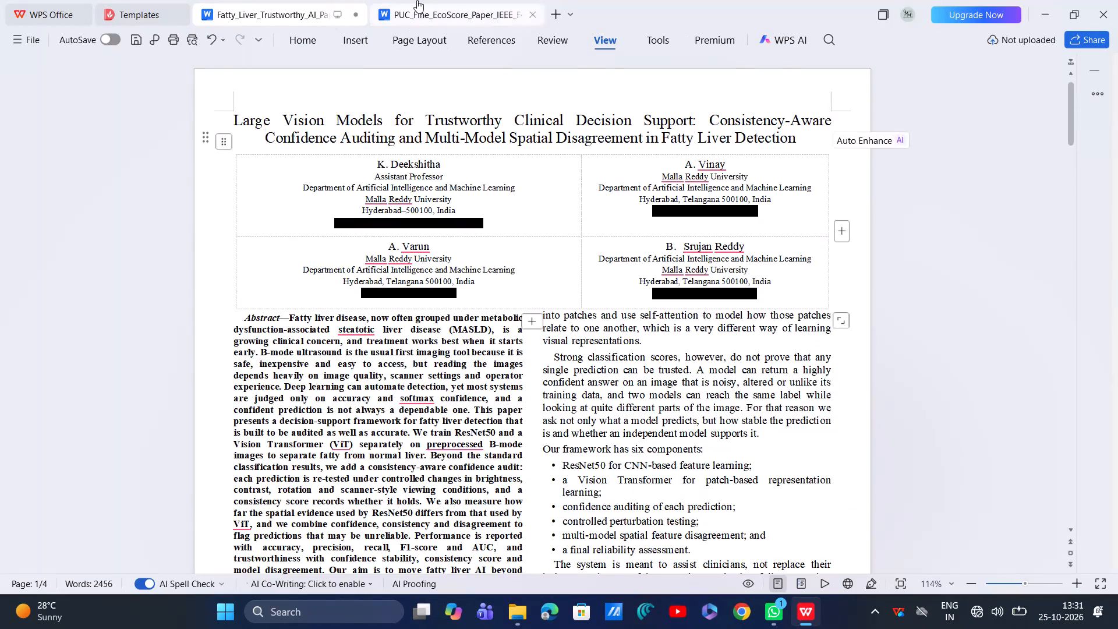
Examine the PUC EcoScore paper's last two pages, checking the placement of its references, tables, figures and section headings.
left_click(419, 0)
scroll(400, 287, "down", 1)
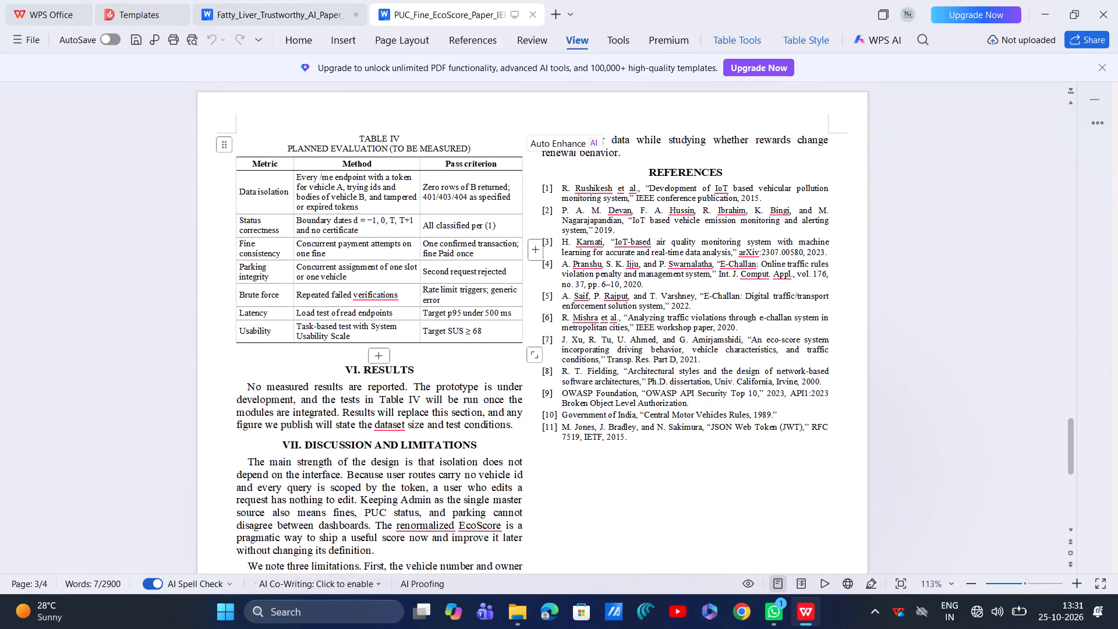
scroll(400, 287, "up", 4)
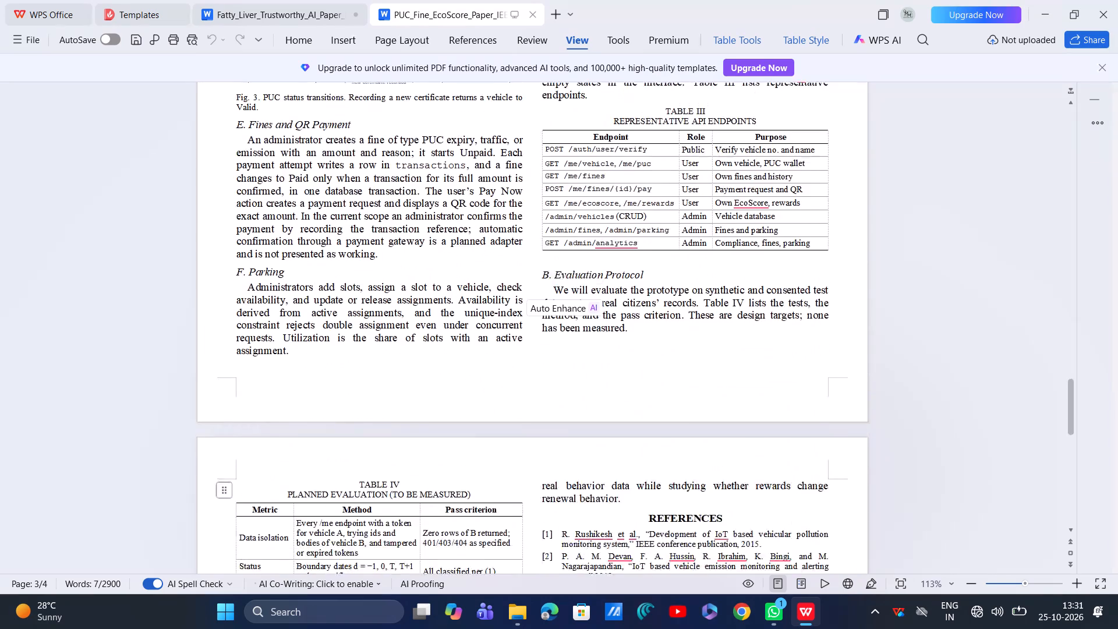
scroll(400, 287, "up", 3)
scroll(400, 287, "down", 1)
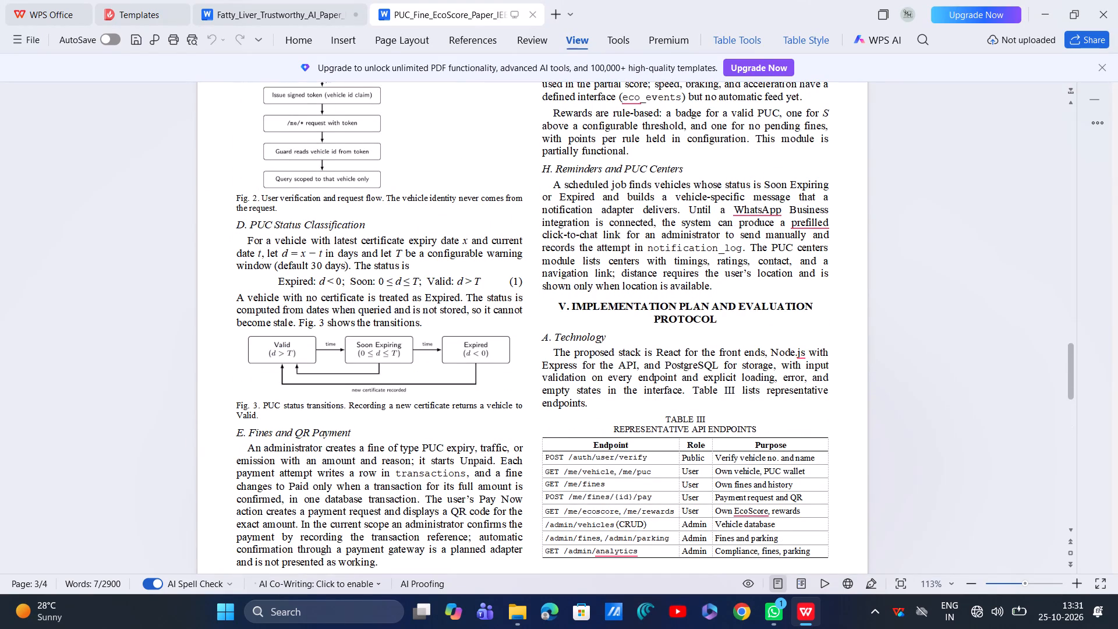
scroll(400, 287, "down", 2)
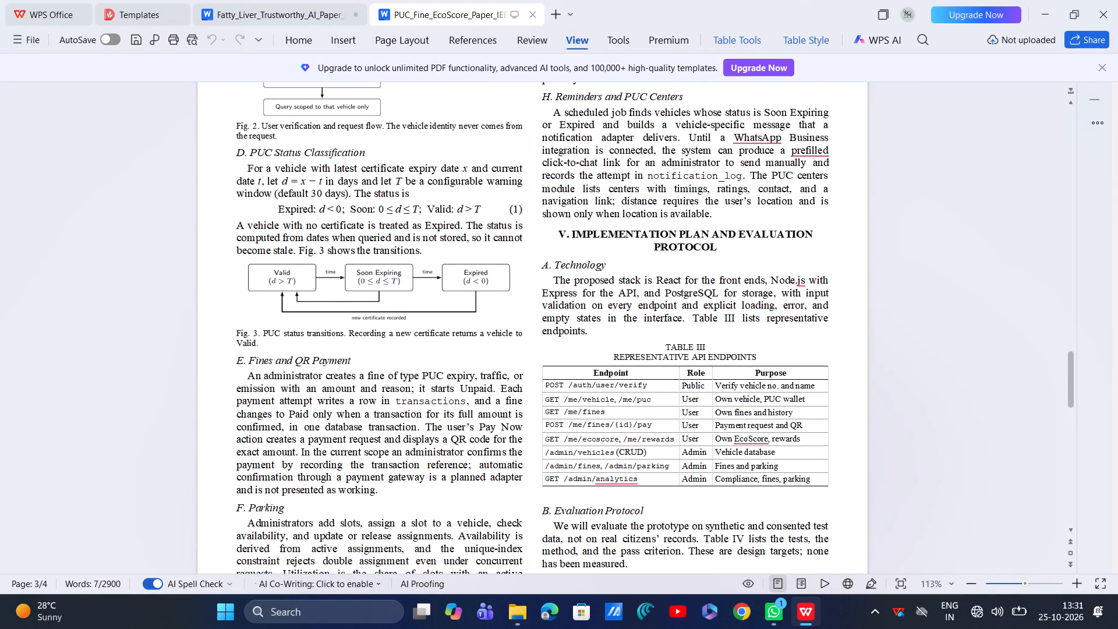
scroll(497, 331, "up", 1)
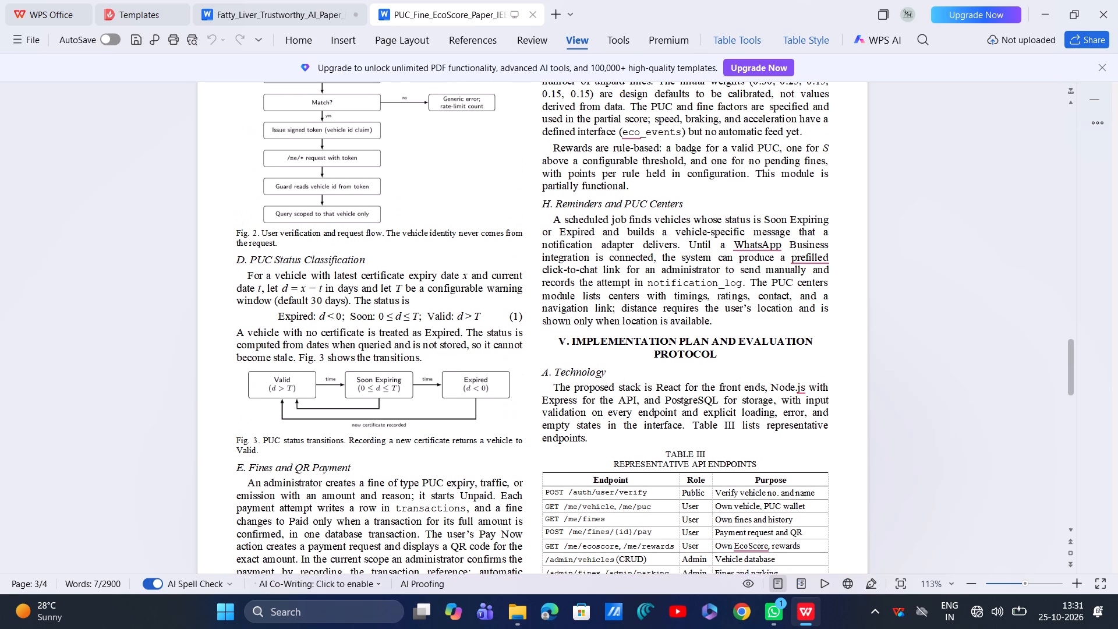
scroll(497, 331, "up", 3)
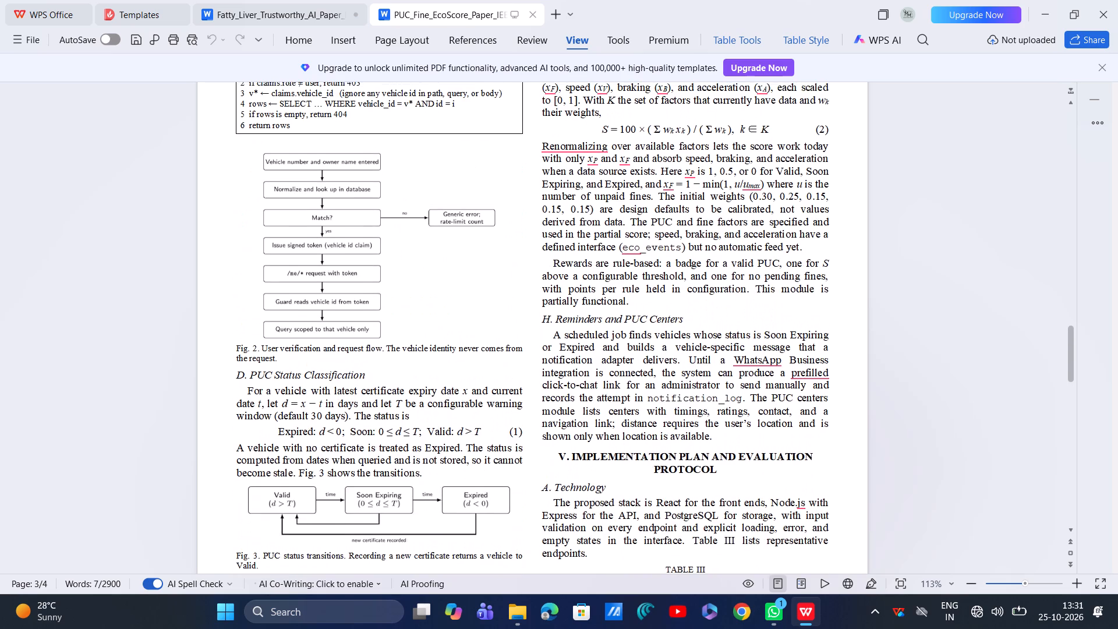
scroll(497, 331, "up", 5)
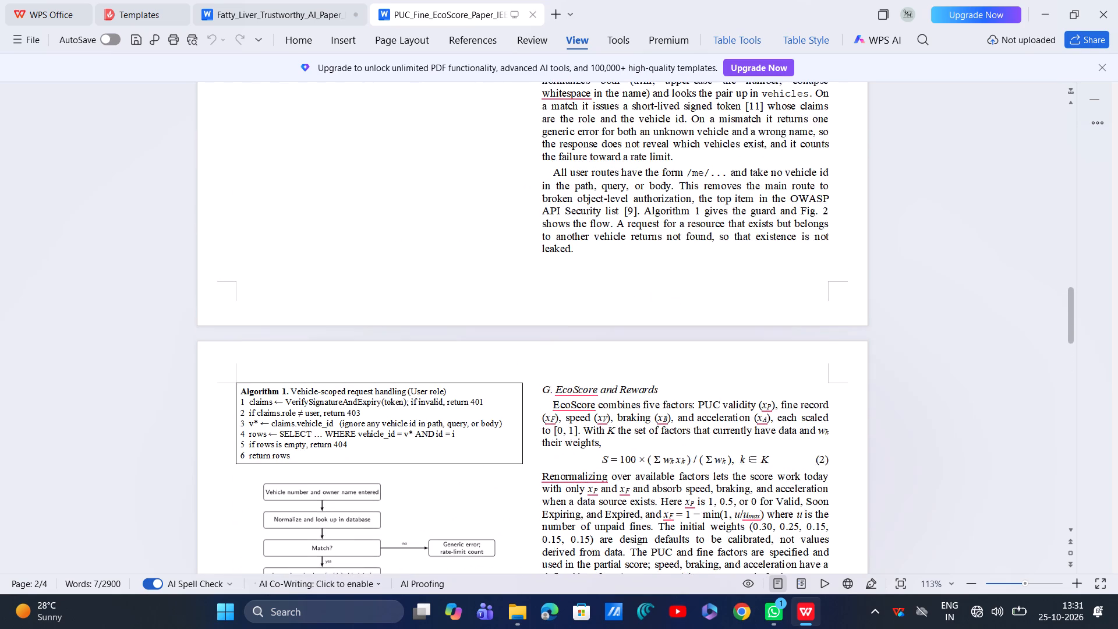
Examine the PUC EcoScore paper's second page, checking the layout of Tables I and II and the system architecture figure.
scroll(497, 331, "up", 4)
scroll(497, 331, "down", 1)
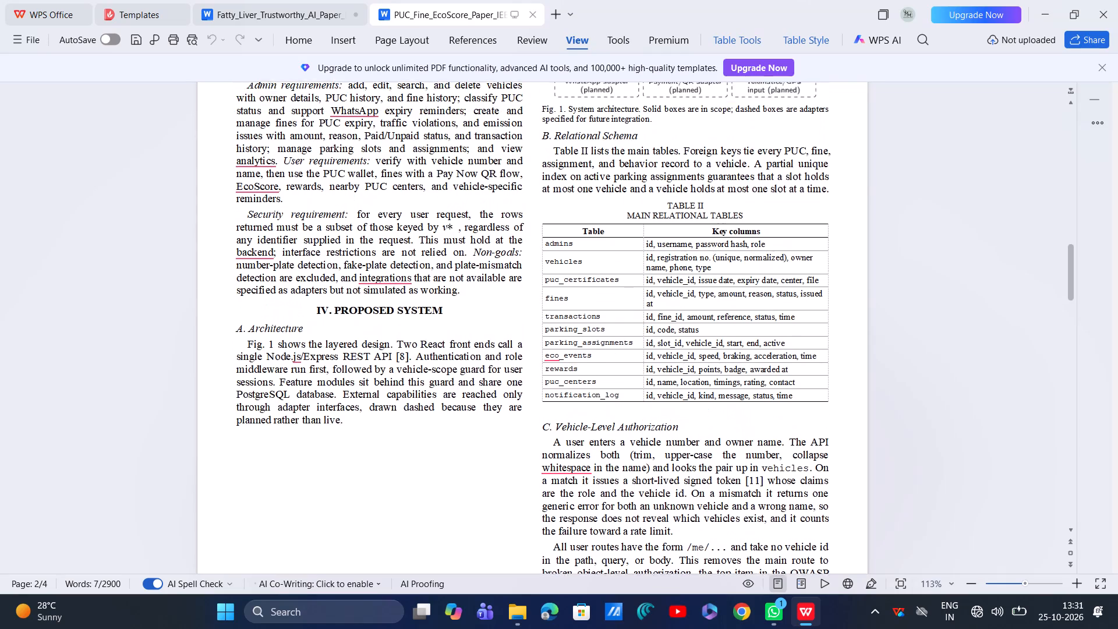
scroll(497, 331, "down", 1)
scroll(497, 331, "up", 3)
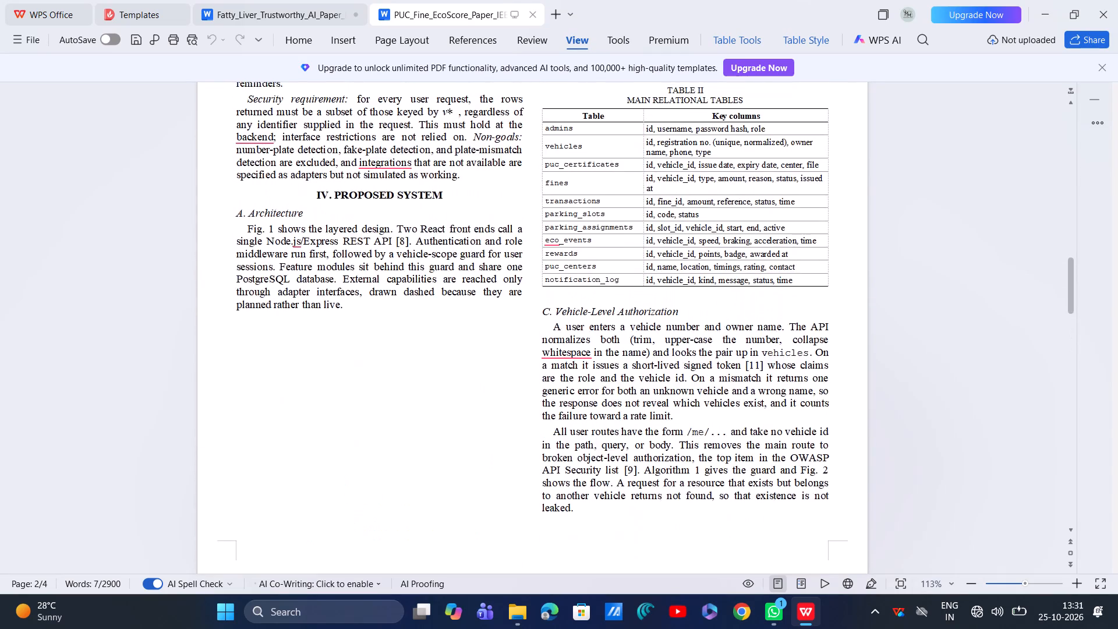
scroll(497, 331, "up", 1)
scroll(497, 331, "down", 3)
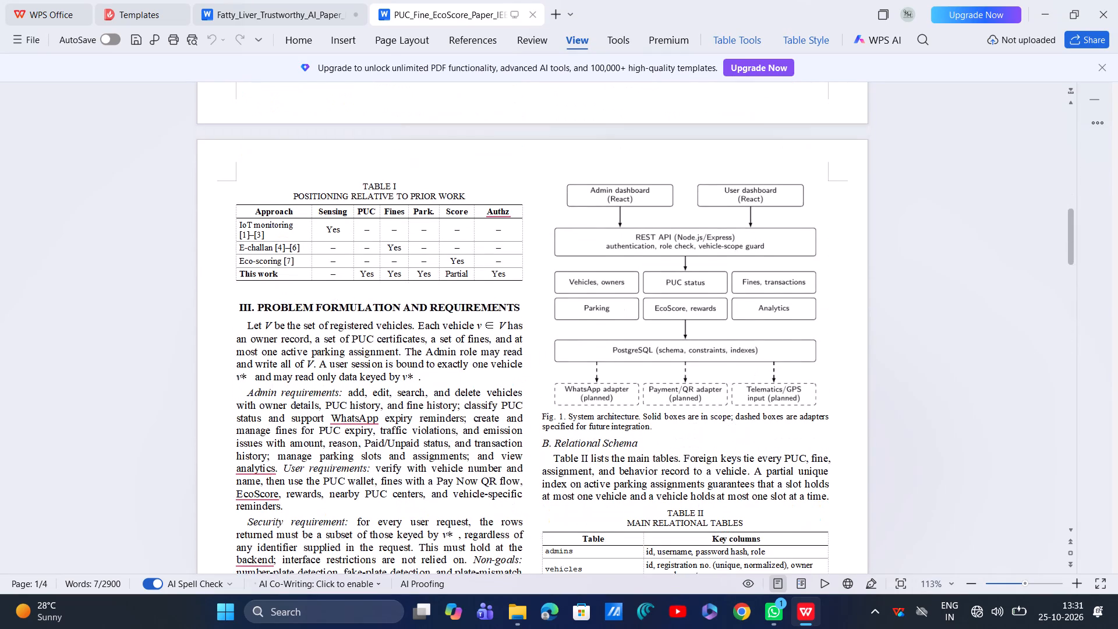
scroll(497, 331, "down", 2)
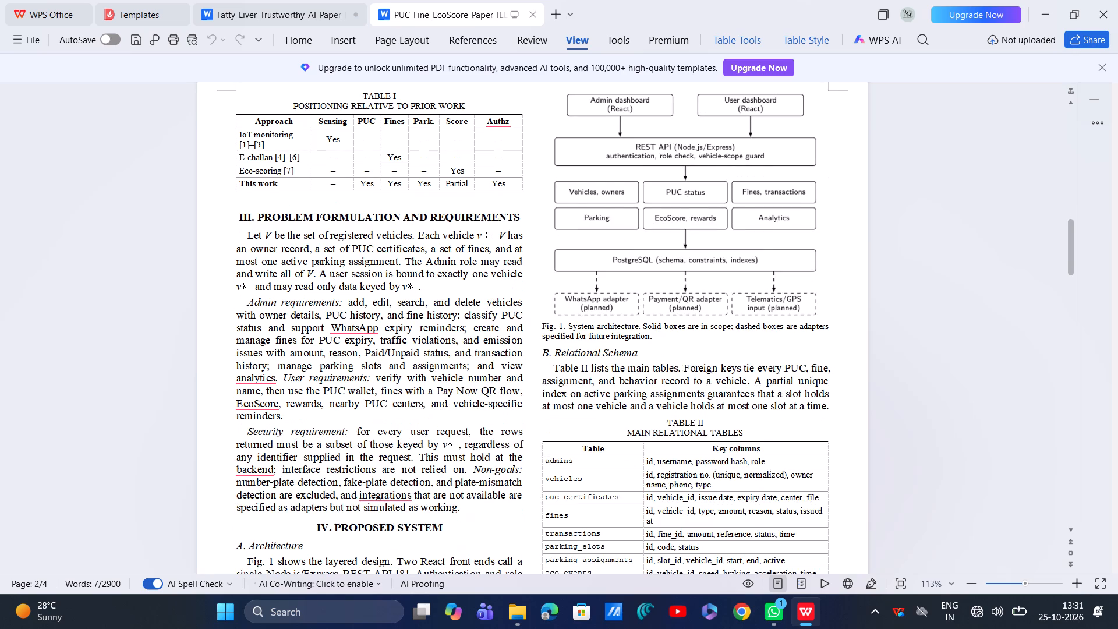
scroll(497, 331, "up", 1)
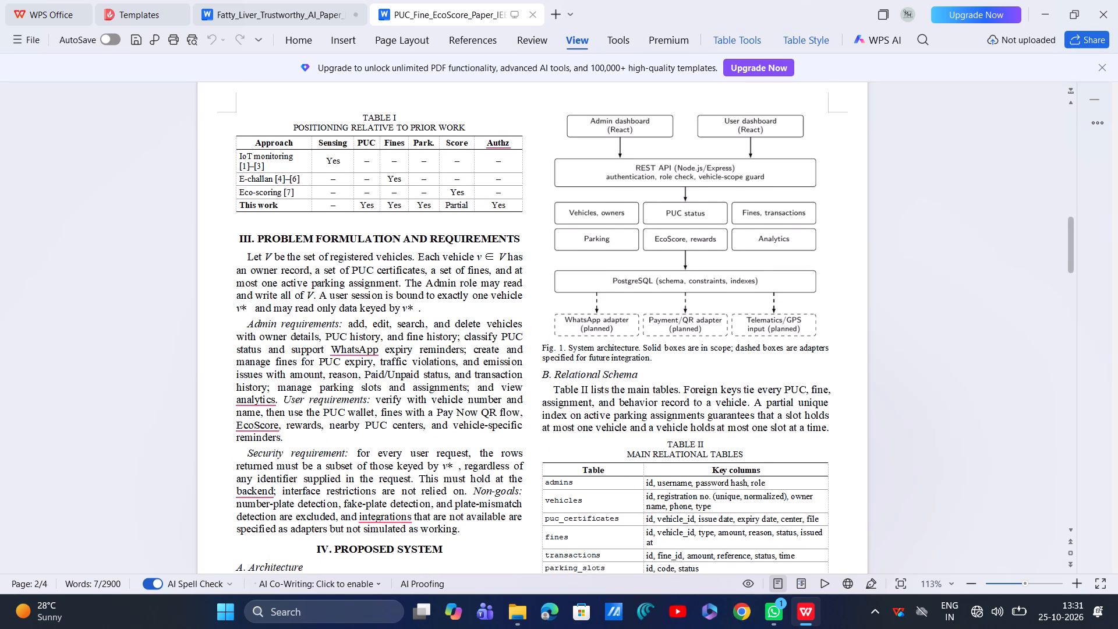
Review the fatty liver paper's first two pages, checking the workflow figure, methodology subsections and Table I layout.
left_click(268, 12)
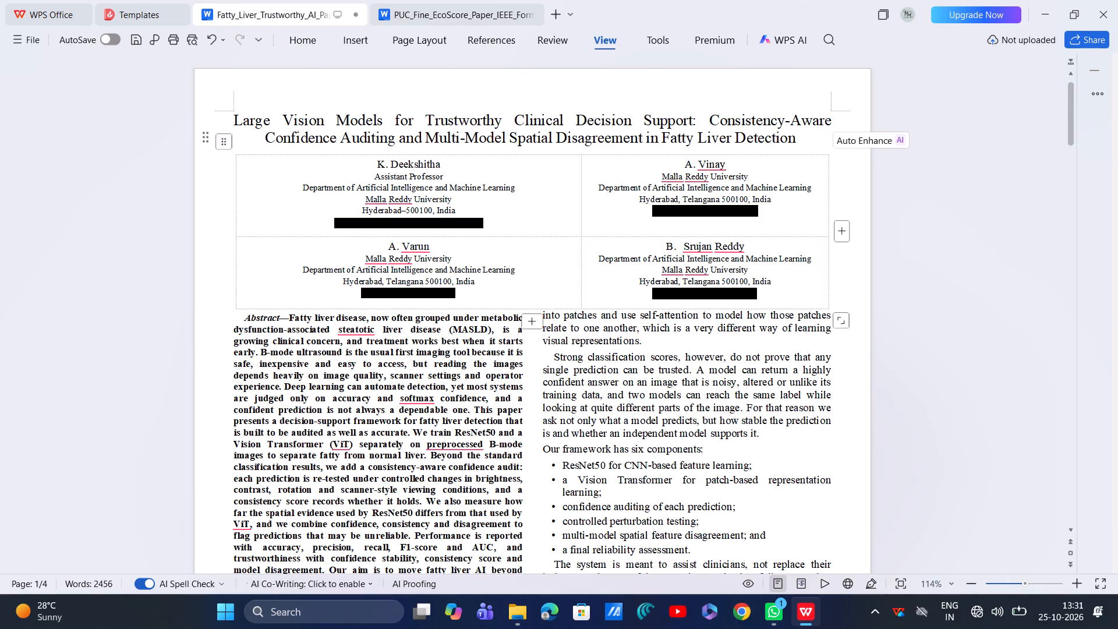
scroll(365, 302, "down", 8)
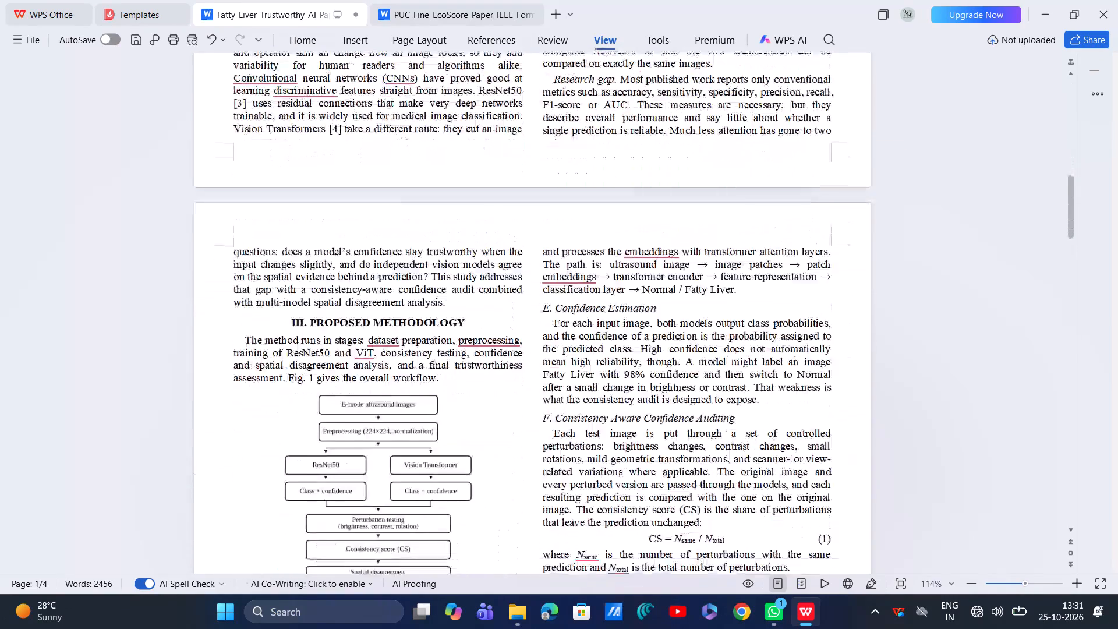
scroll(365, 302, "down", 1)
scroll(410, 363, "down", 5)
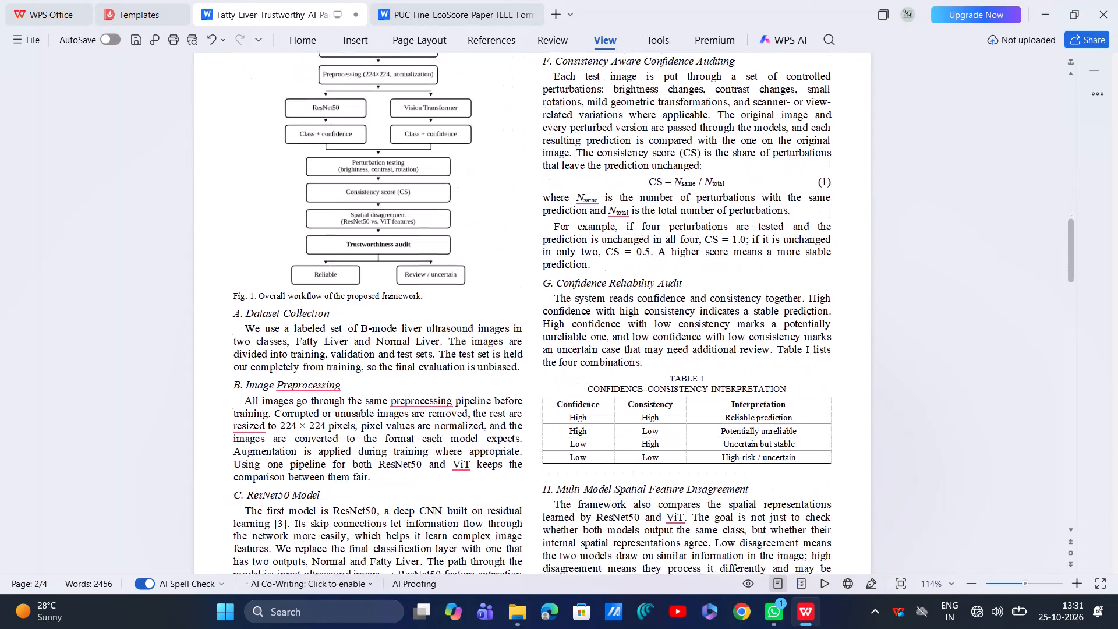
scroll(410, 363, "down", 4)
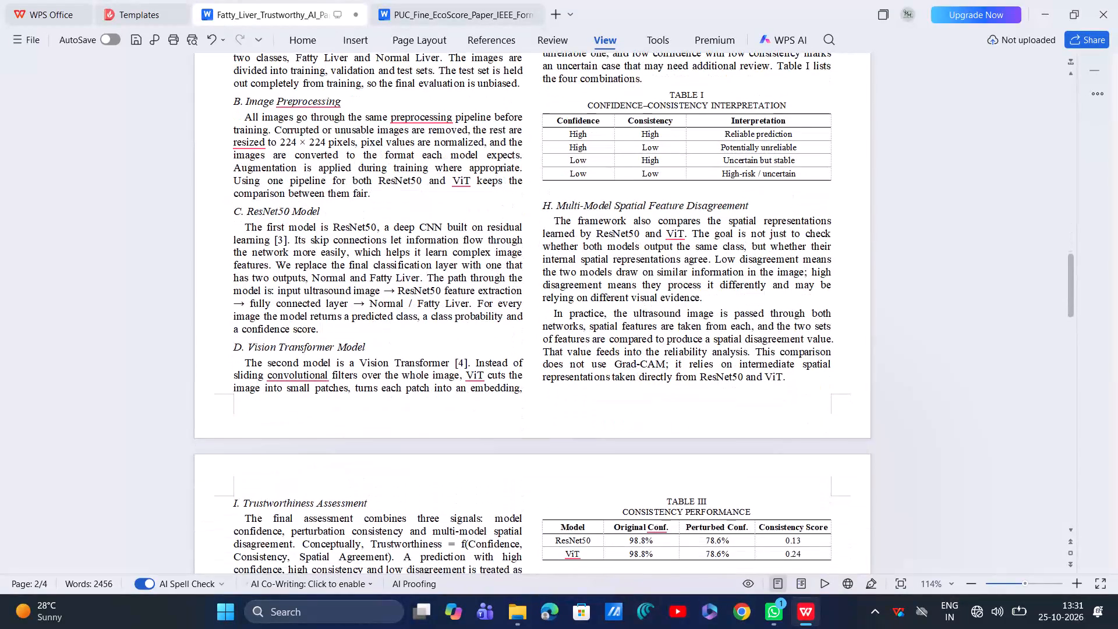
Review the fatty liver paper's algorithm, results, Tables II to IV, conclusion and references for column layout.
scroll(410, 363, "down", 3)
scroll(426, 476, "down", 3)
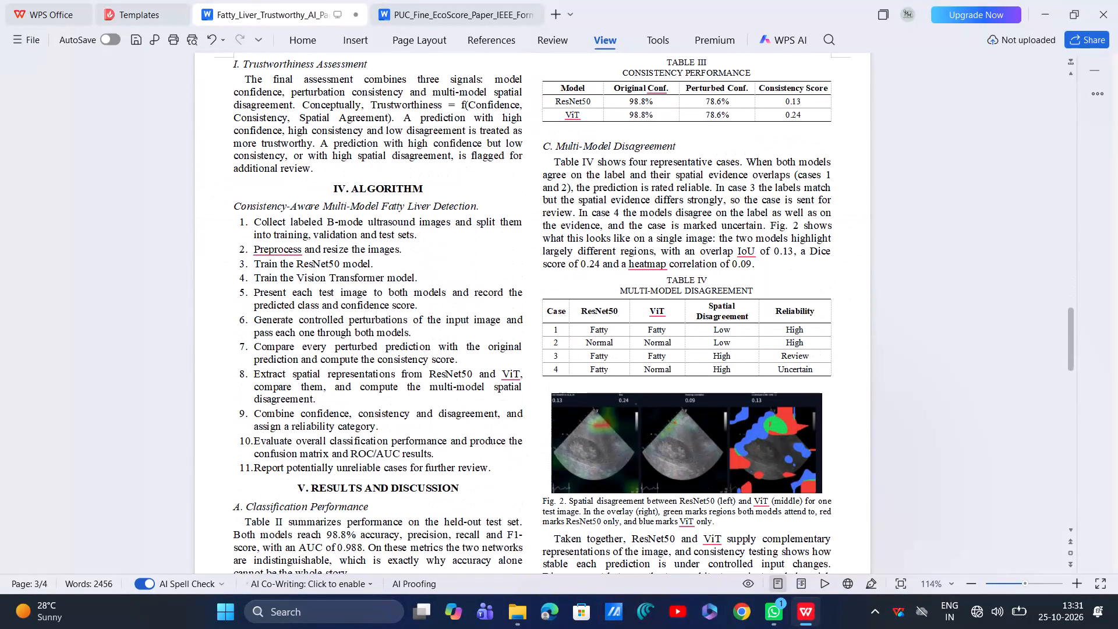
scroll(426, 476, "down", 1)
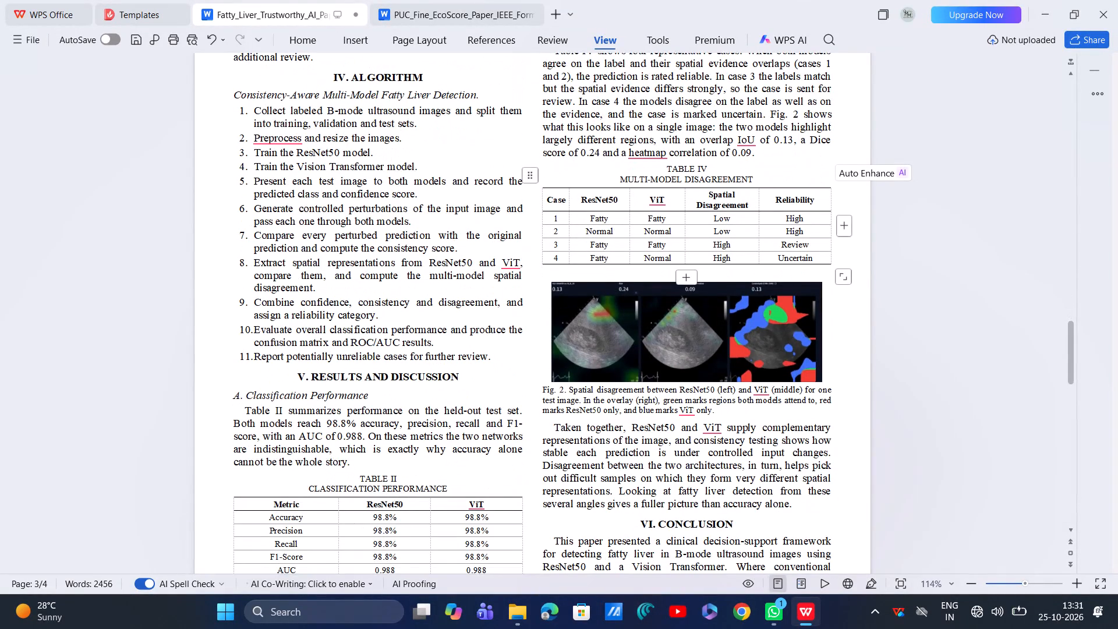
scroll(459, 398, "down", 1)
scroll(413, 316, "down", 1)
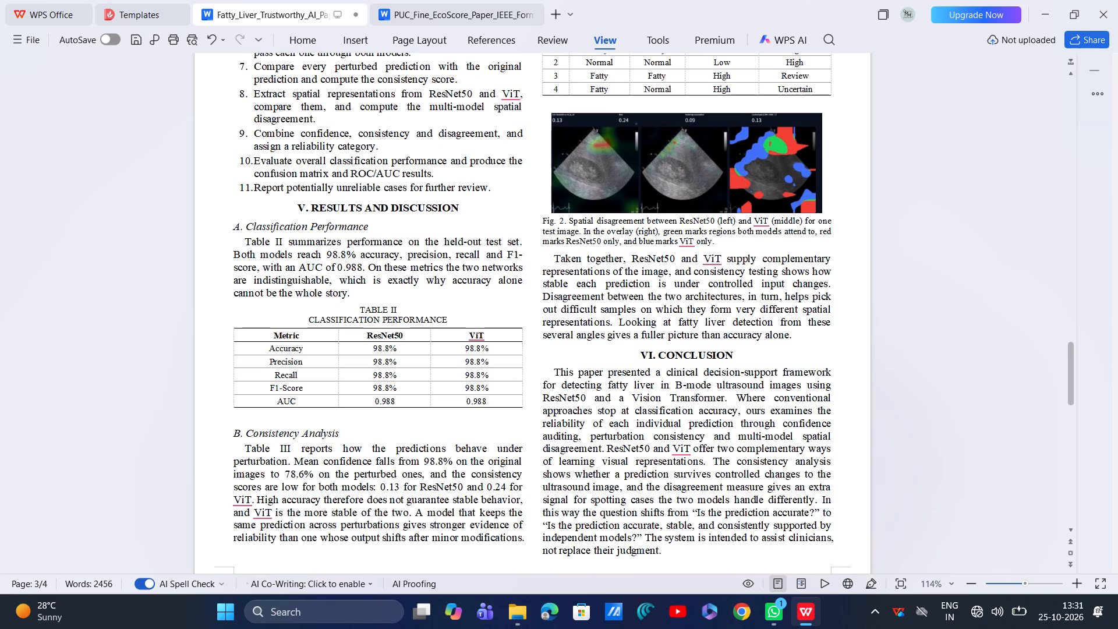
scroll(392, 415, "down", 7)
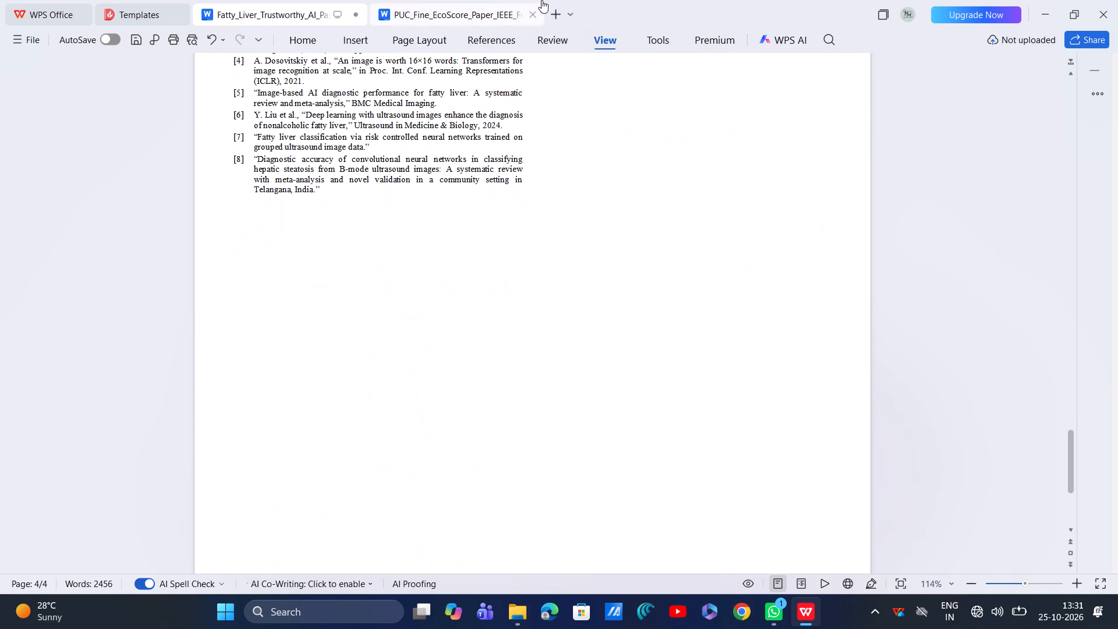
Examine the PUC EcoScore paper's second and third pages, comparing the layout of its algorithm box, figures, equations and Table III.
left_click(479, 18)
scroll(536, 418, "down", 2)
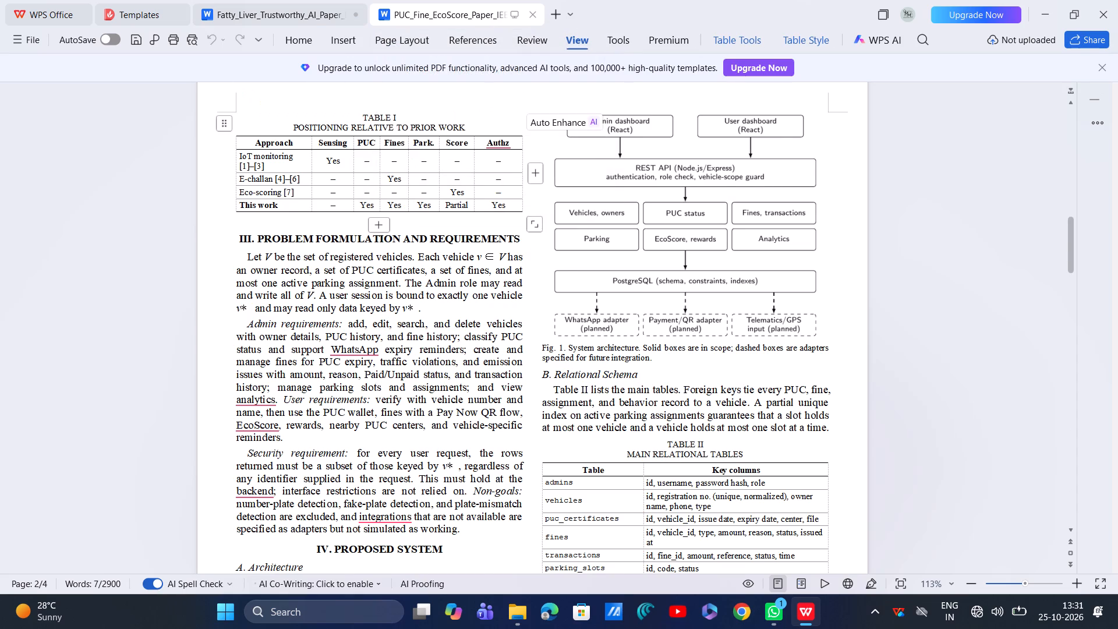
scroll(536, 418, "down", 10)
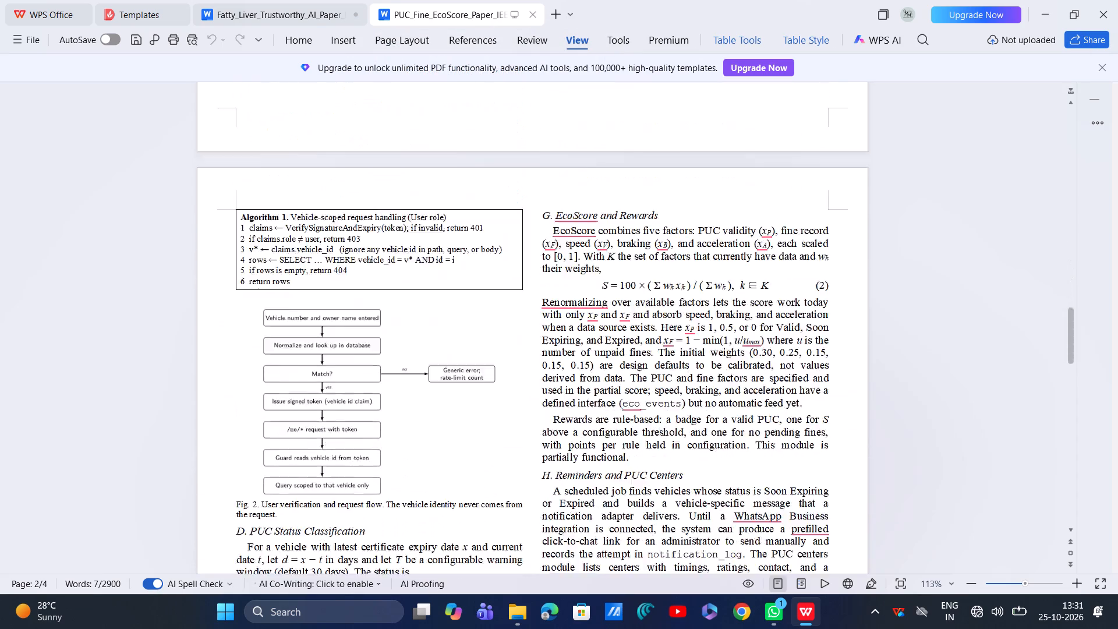
scroll(536, 418, "down", 2)
scroll(546, 471, "down", 1)
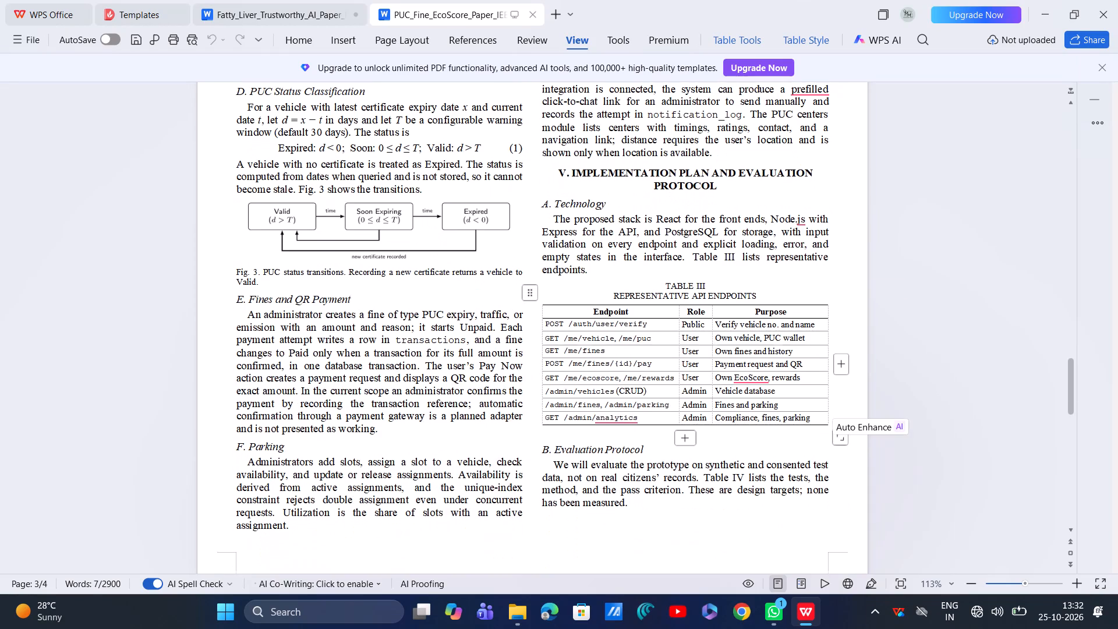
Examine the PUC EcoScore paper's last page, checking the placement of Table IV, the closing sections and the references.
scroll(546, 471, "down", 6)
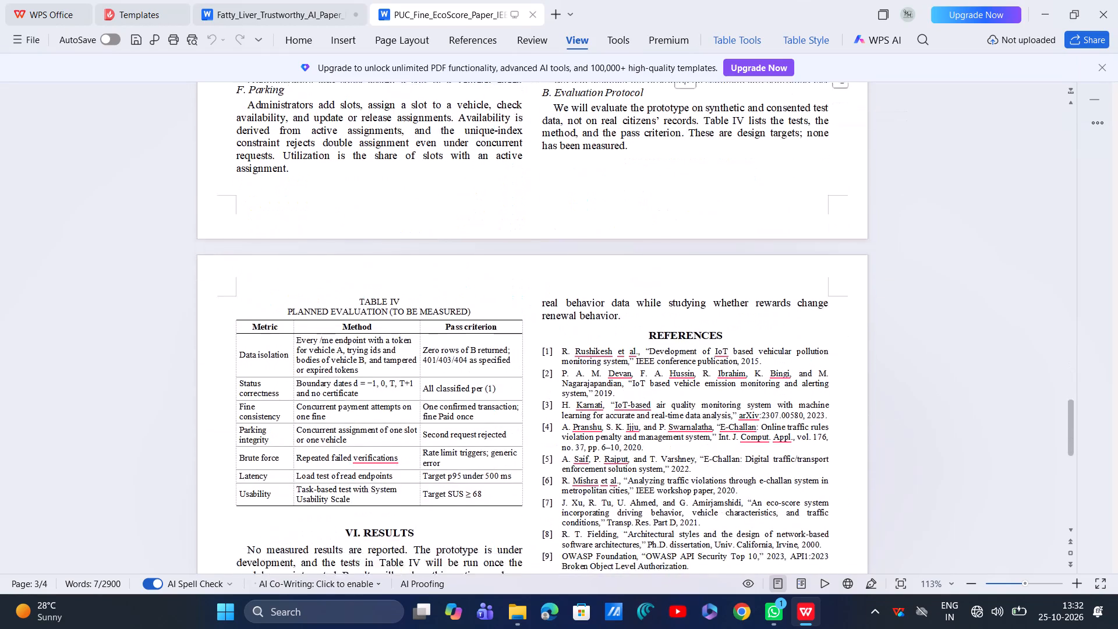
scroll(546, 471, "down", 4)
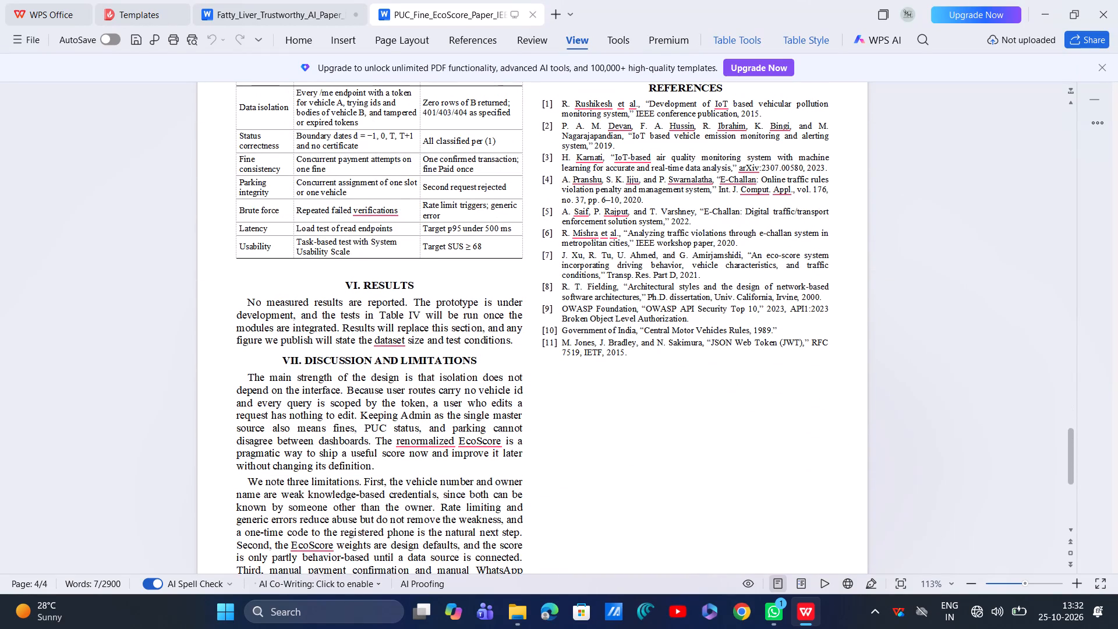
scroll(546, 471, "down", 1)
scroll(546, 471, "up", 3)
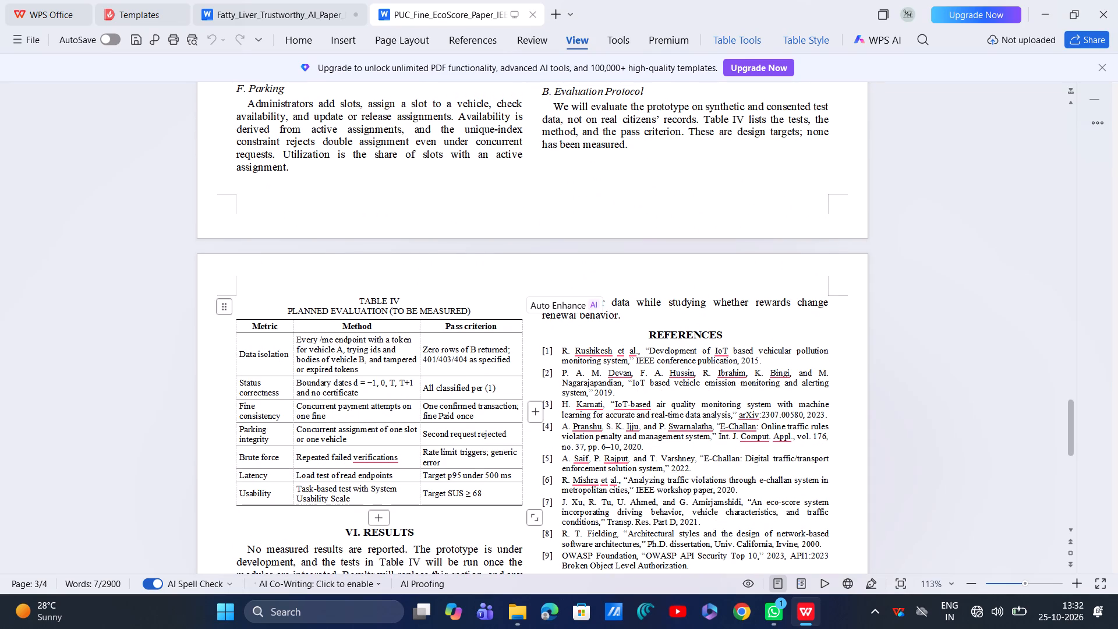
left_click(426, 15)
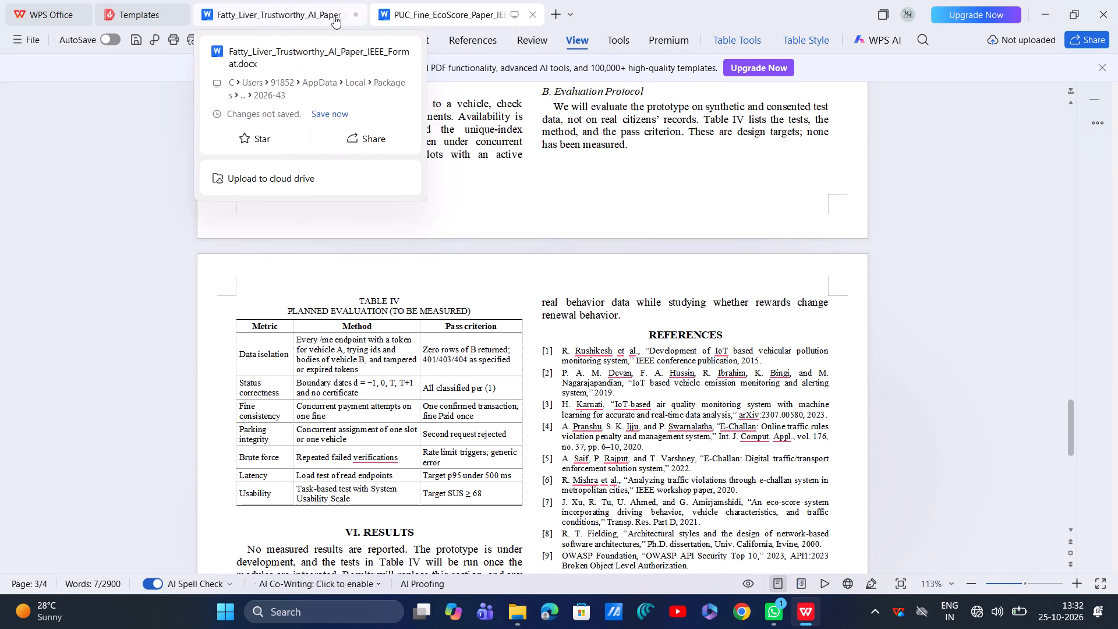
Recheck the fatty liver paper from its results and conclusion page back up to the title and author table.
left_click(334, 16)
scroll(459, 286, "up", 8)
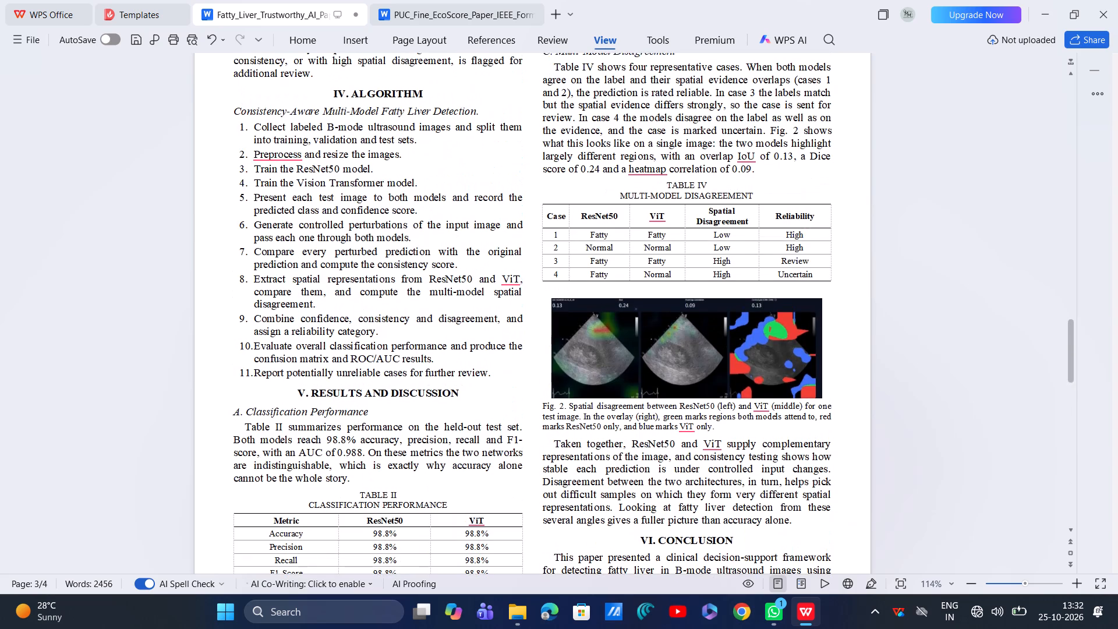
scroll(625, 305, "down", 1)
scroll(424, 375, "down", 2)
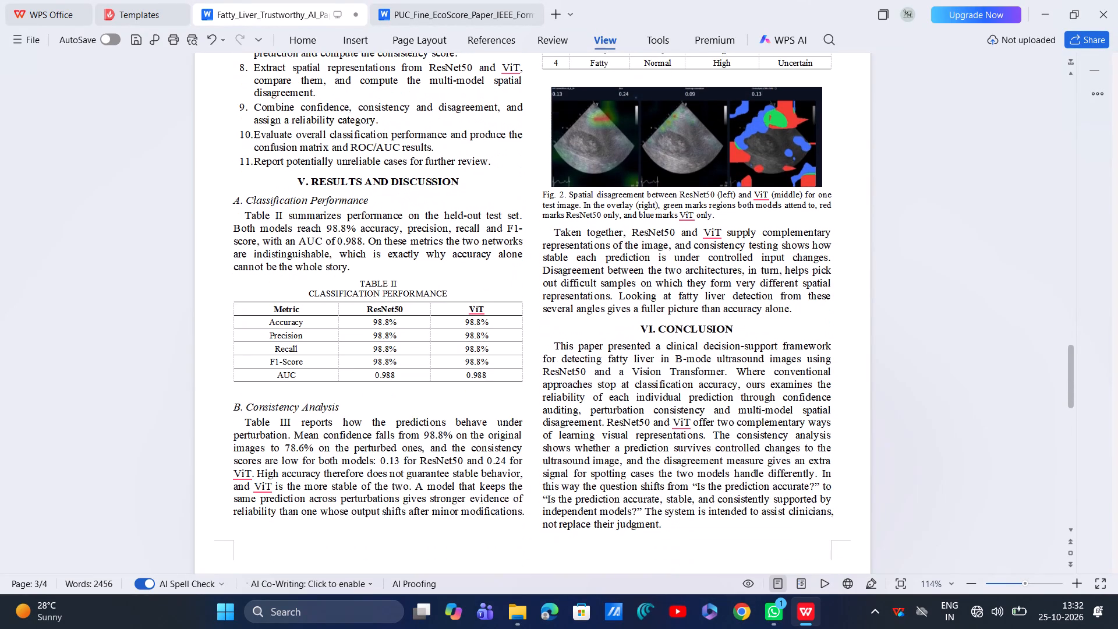
scroll(424, 375, "up", 1)
scroll(424, 375, "down", 2)
scroll(424, 375, "up", 2)
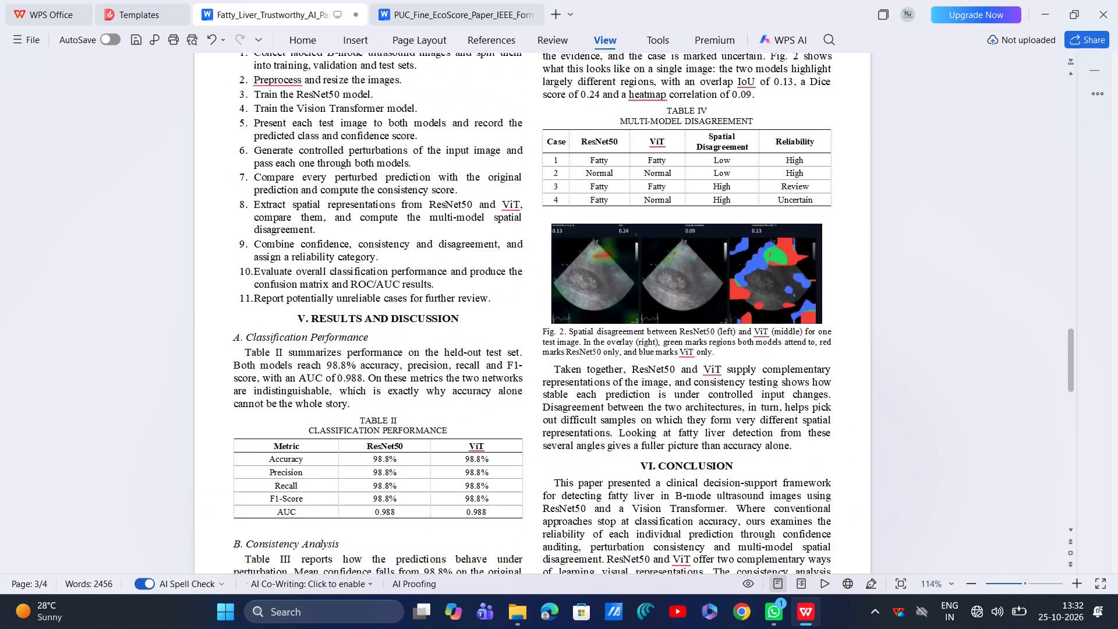
scroll(424, 375, "up", 8)
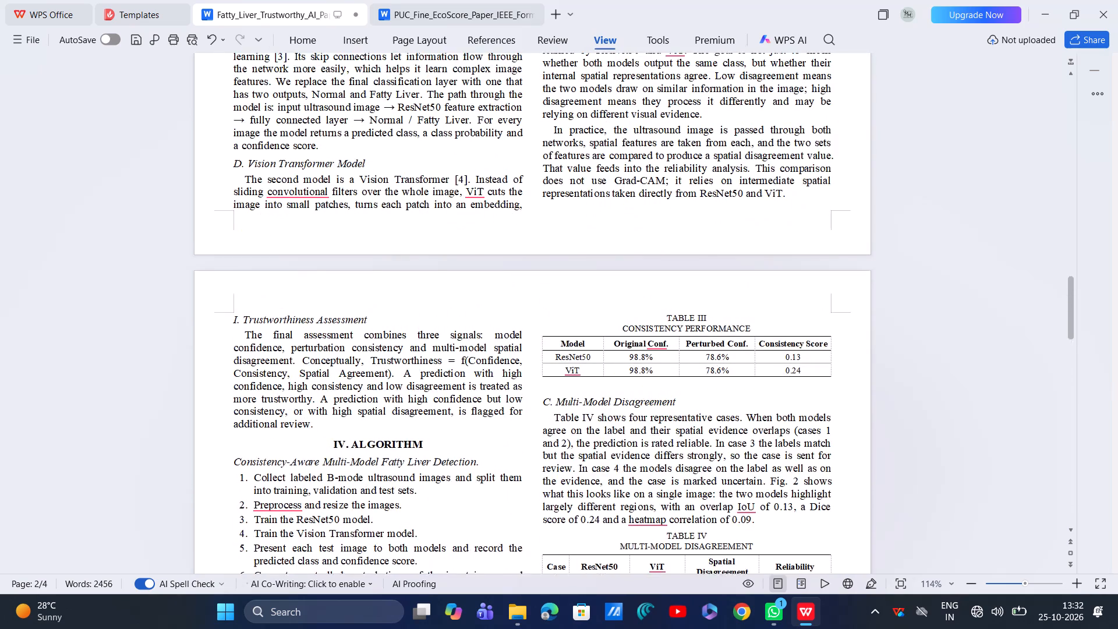
scroll(424, 375, "up", 2)
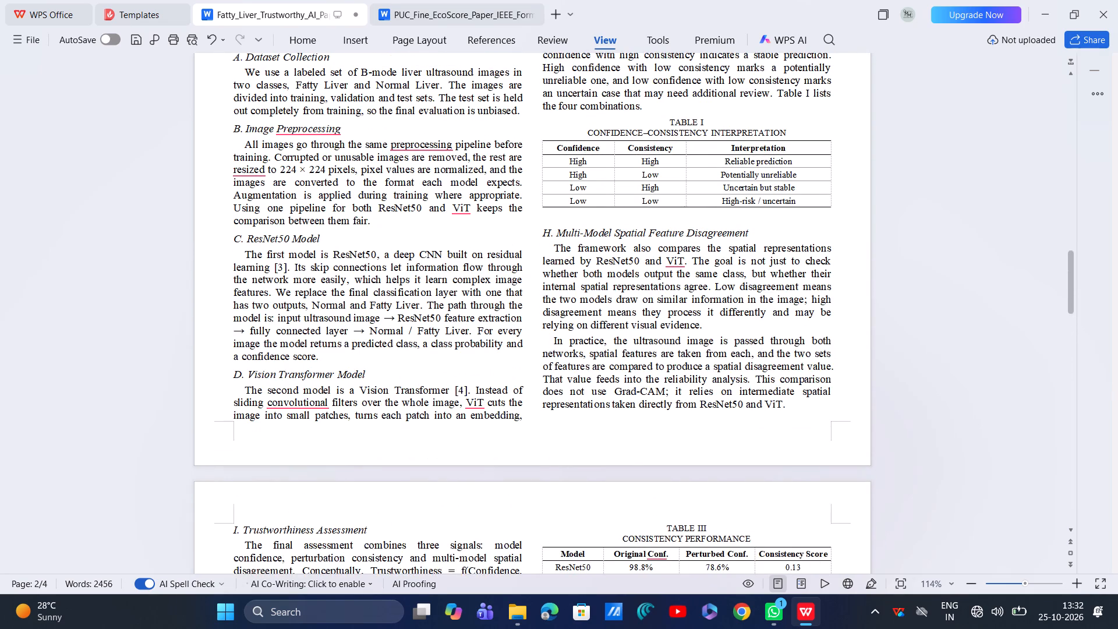
scroll(304, 161, "up", 13)
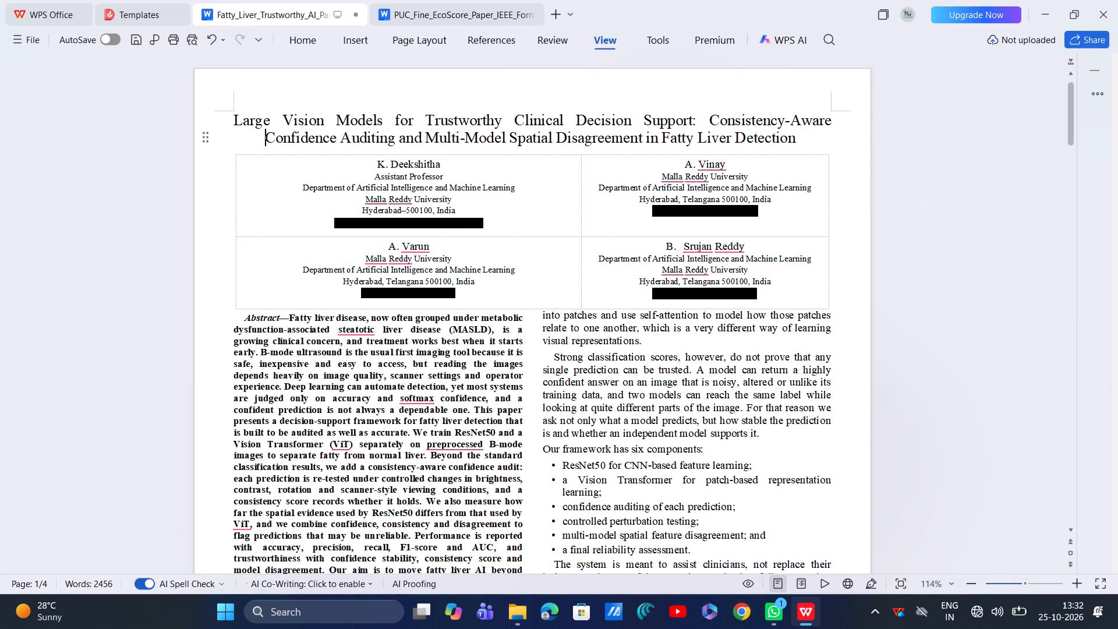
Turn on the computer's Wi-Fi from the system quick settings and return to the fatty liver paper.
left_click(976, 609)
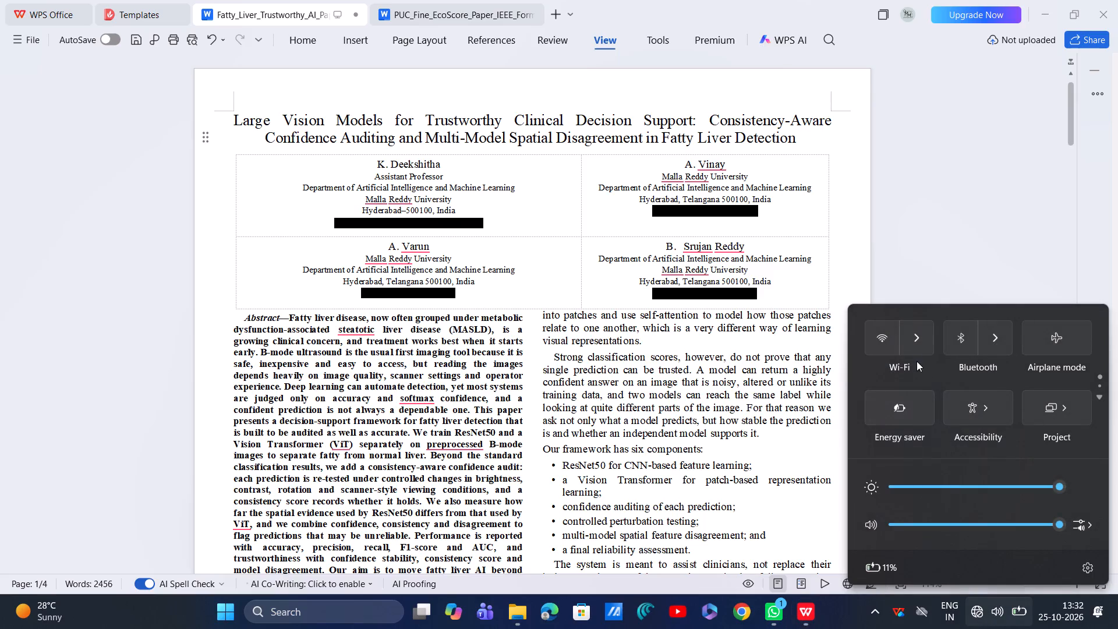
left_click(914, 343)
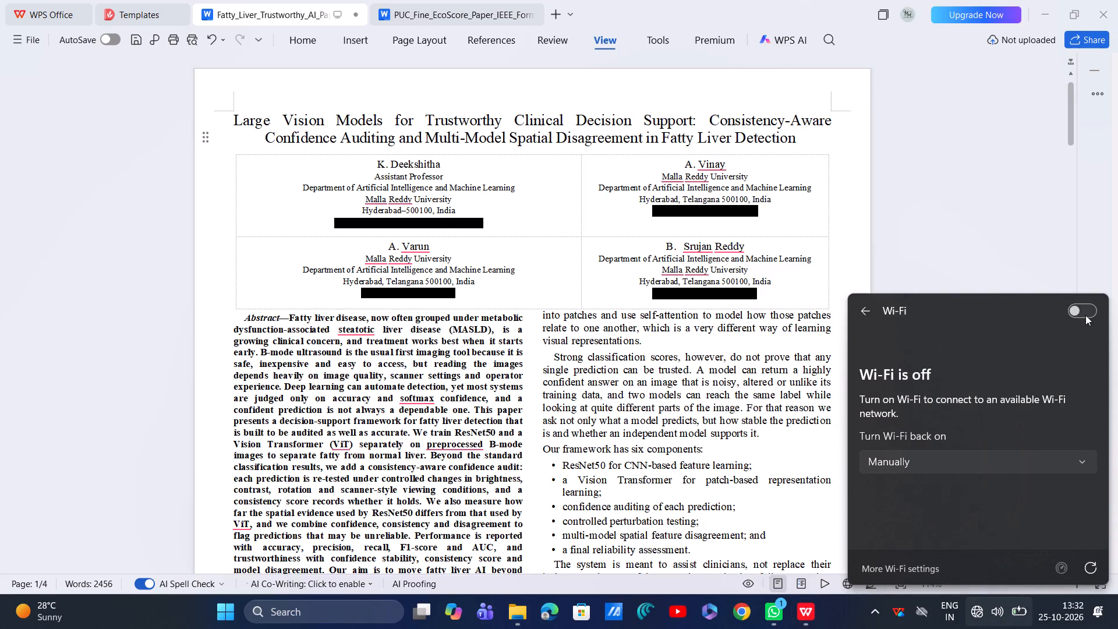
left_click(1085, 315)
left_click(917, 211)
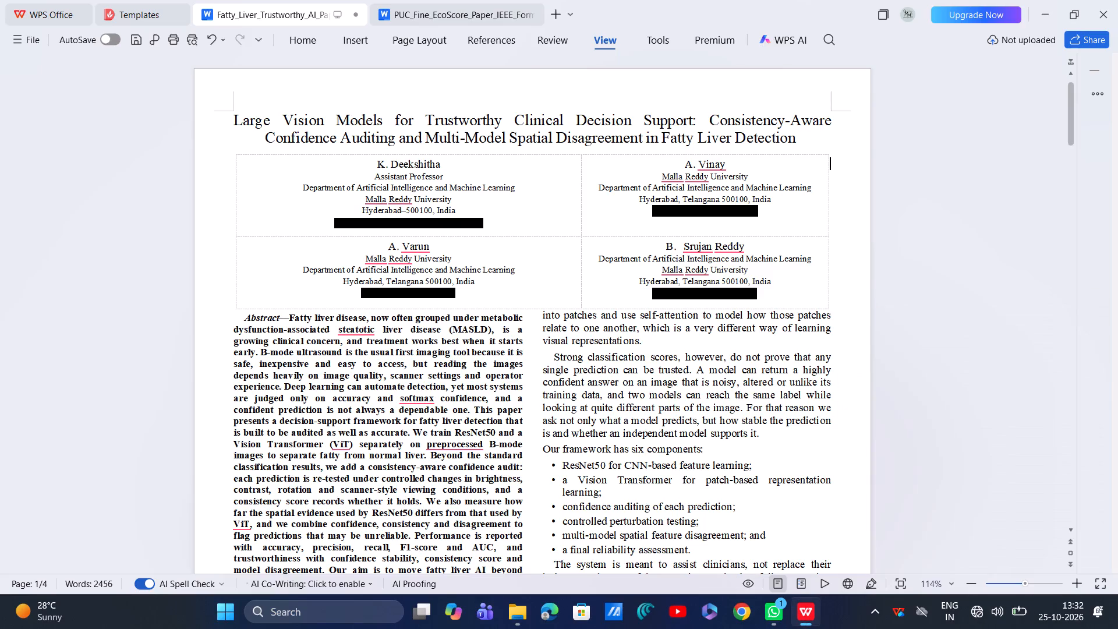
Examine the PUC EcoScore paper's title and author table on the first page, then return to the fatty liver paper for comparison.
left_click(448, 1)
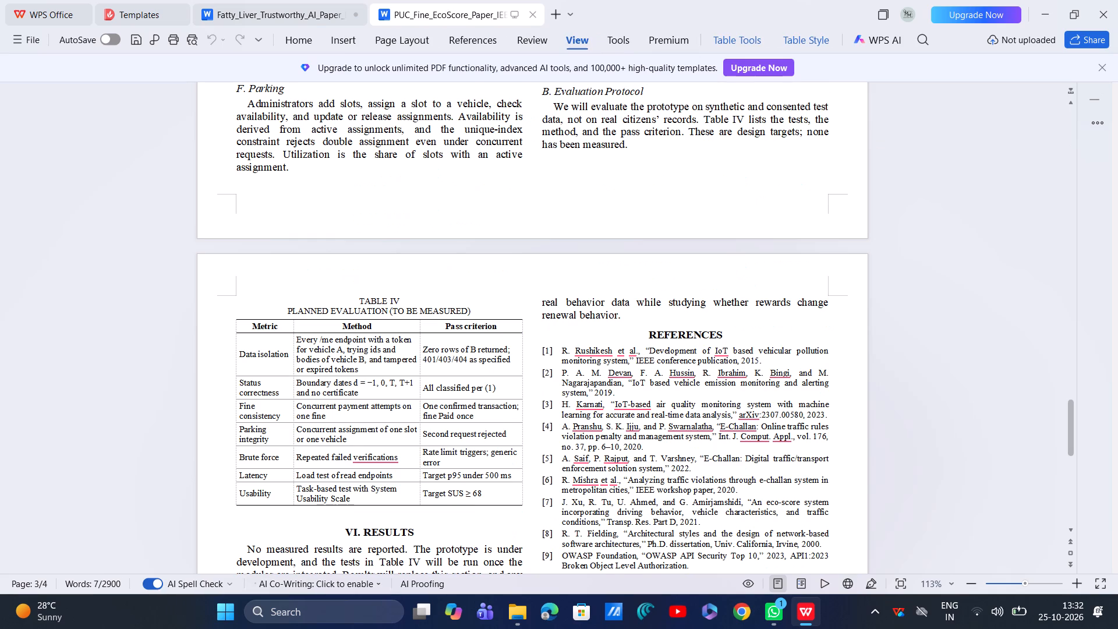
scroll(438, 304, "up", 20)
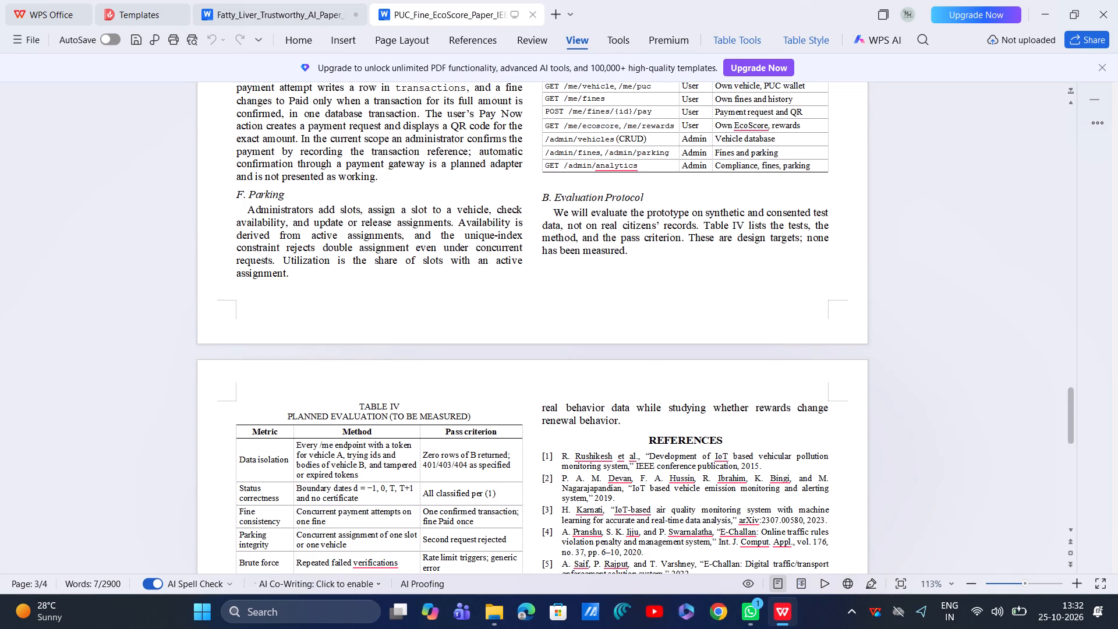
scroll(576, 295, "up", 13)
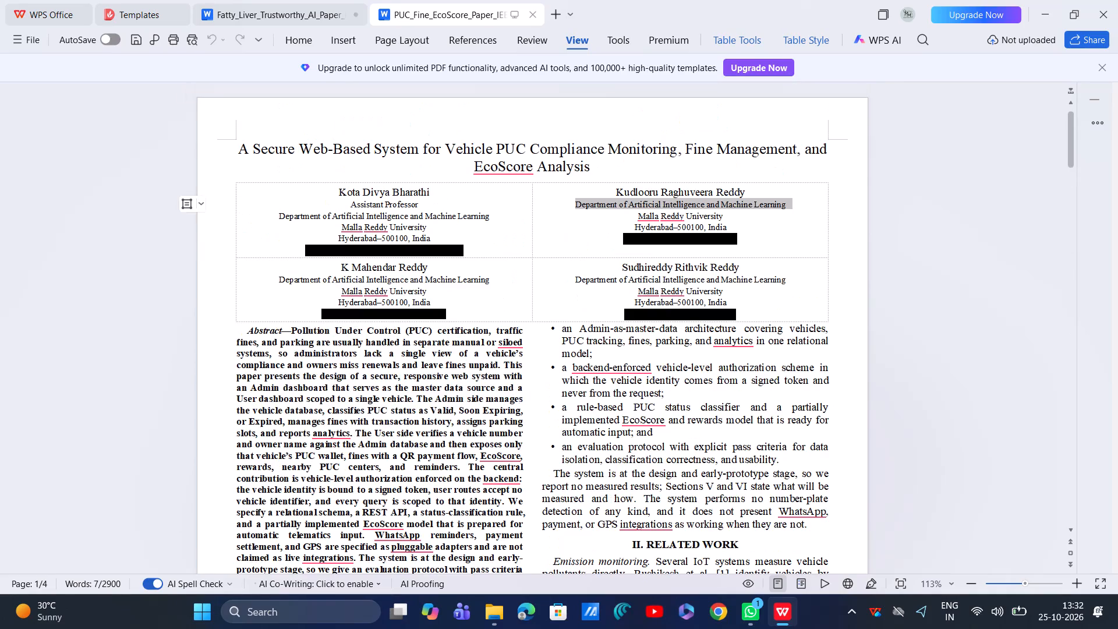
left_click(266, 8)
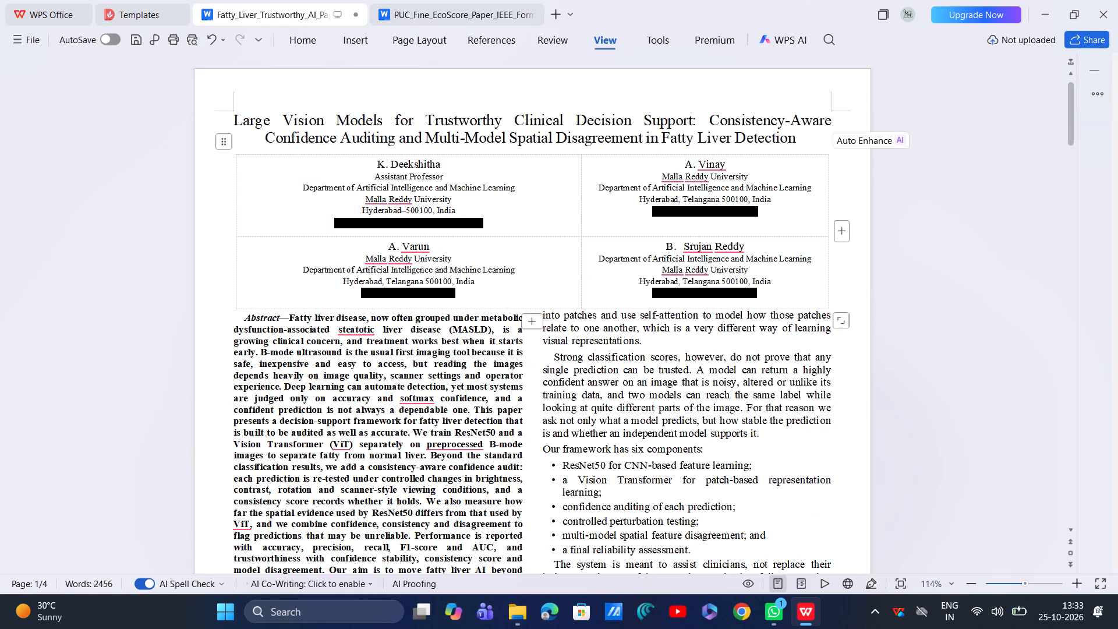
Save the changes to the fatty liver paper.
left_click(17, 36)
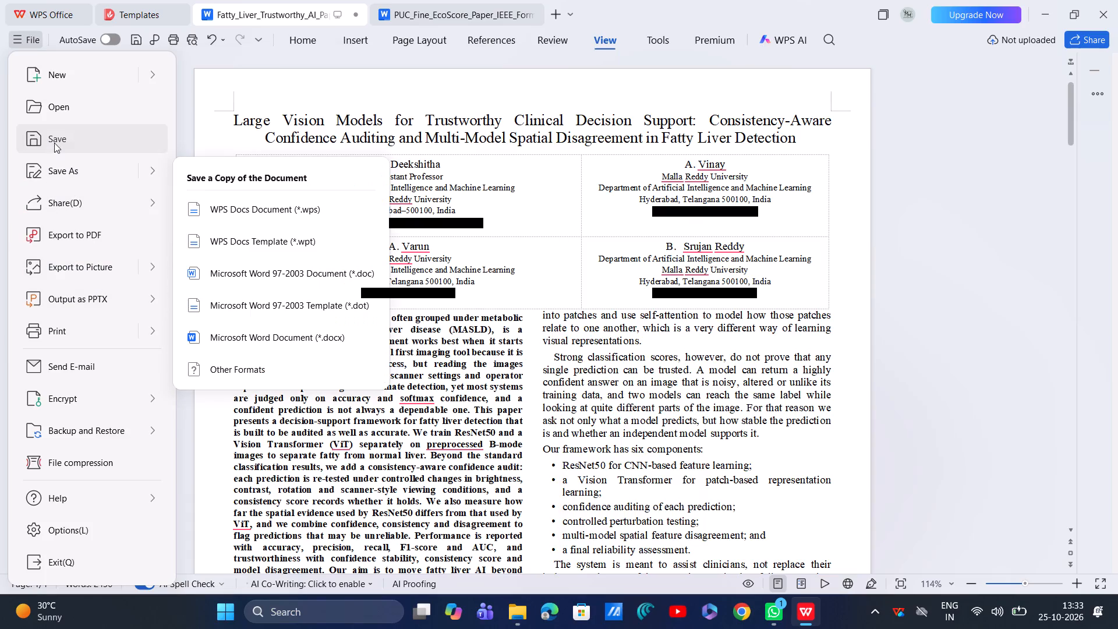
left_click(54, 143)
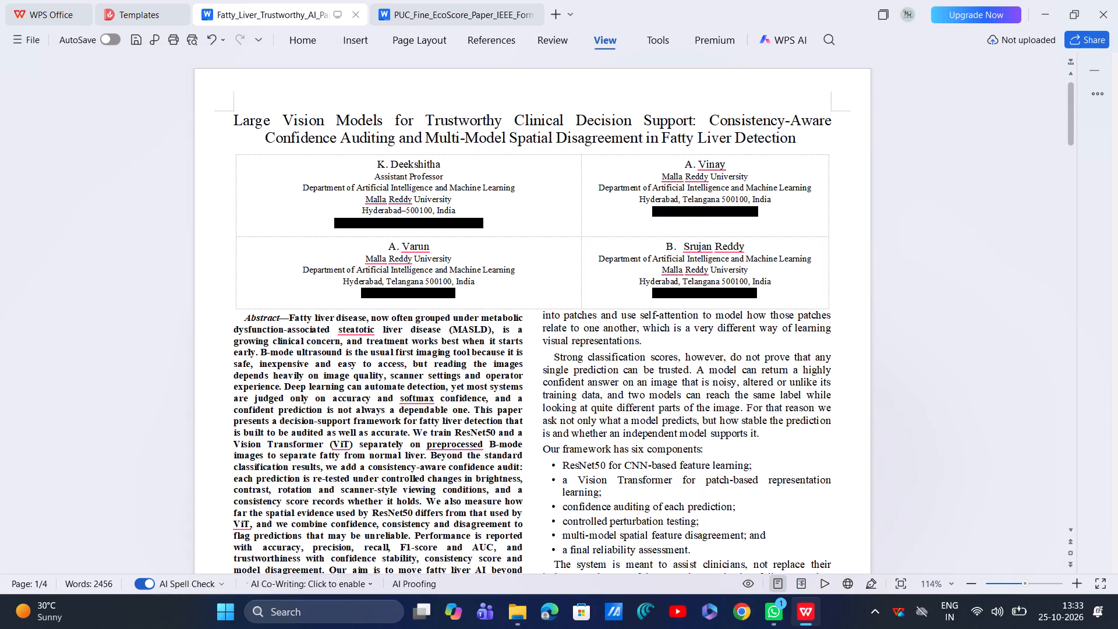
Start saving a copy of the fatty liver paper through Save As.
left_click(17, 38)
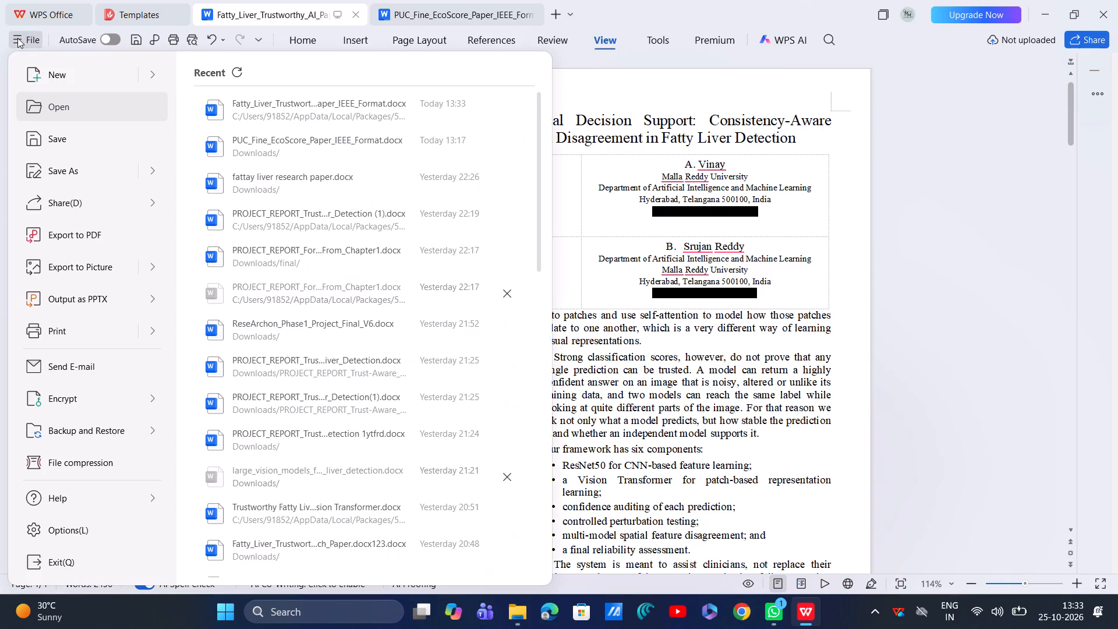
left_click(78, 172)
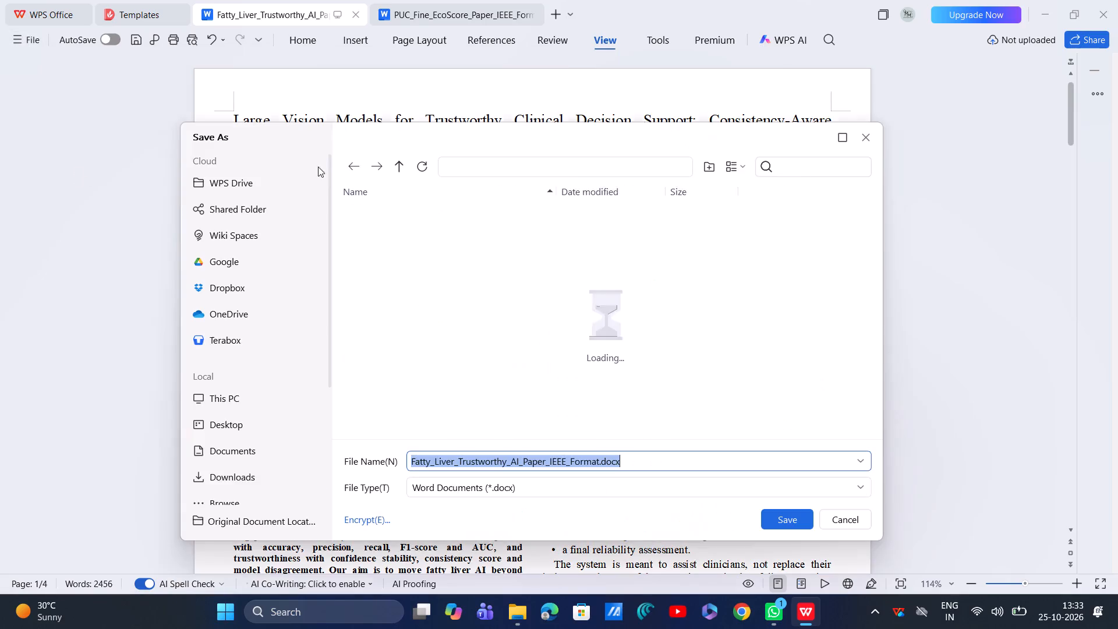